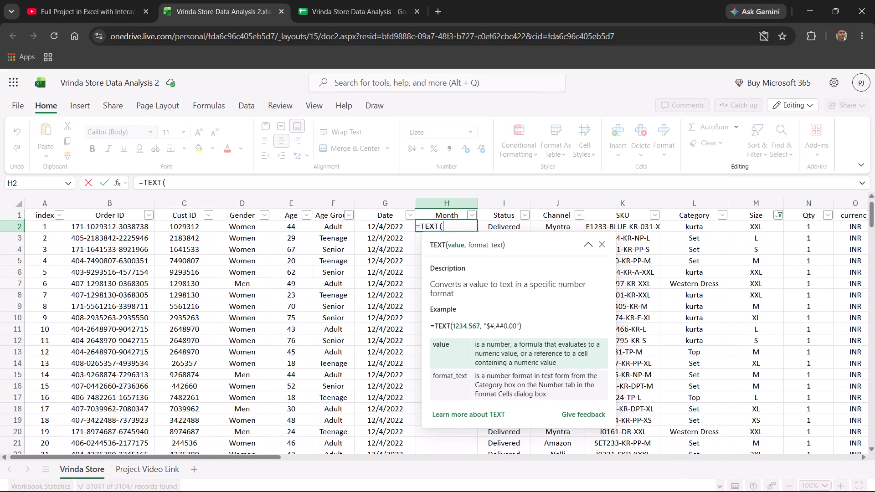
Complete the TEXT formula in H2 so it extracts the month from date cell G2 with the format "mmm".
left_click(379, 225, "ctrl")
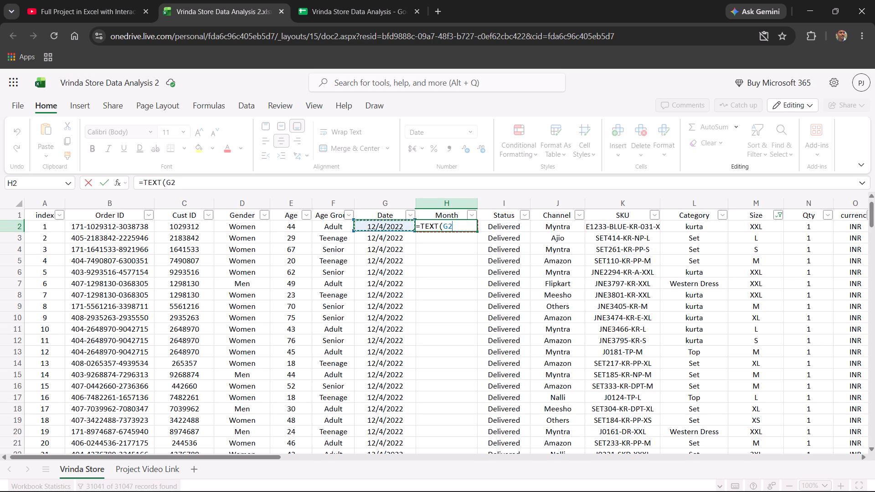
type(",")
key("space")
type("\"\"")
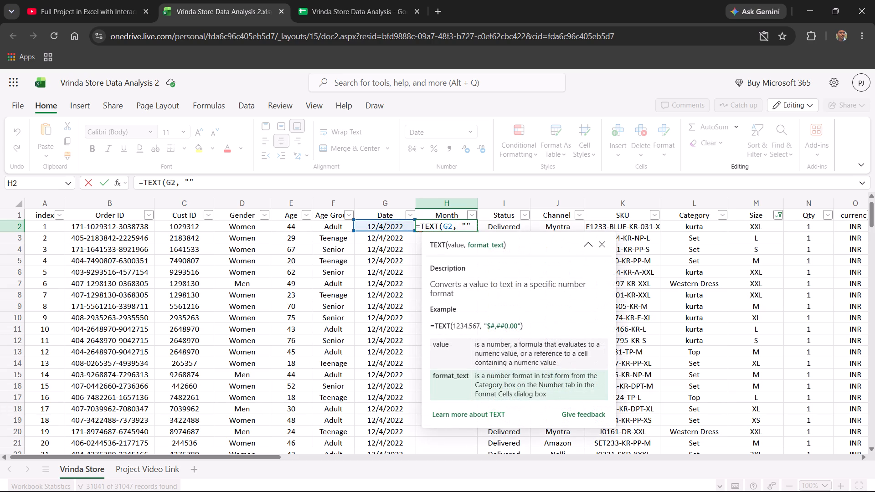
key("Left")
type("mmm")
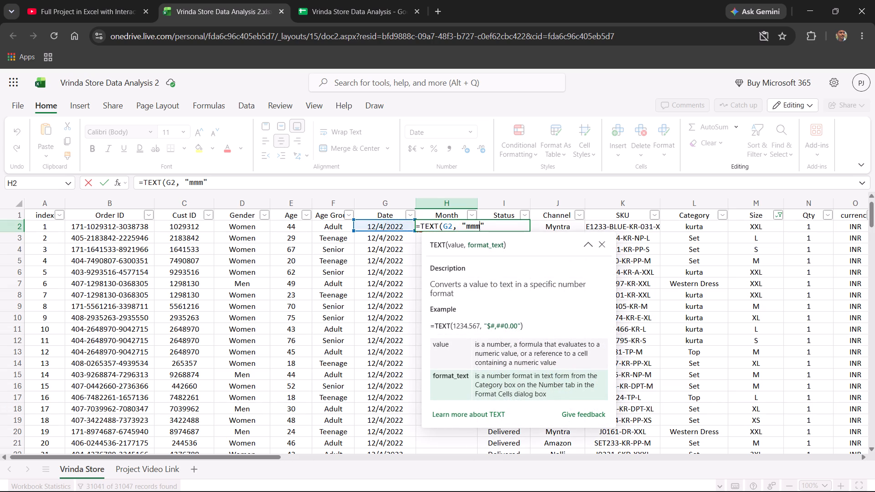
key("Right")
key("Return")
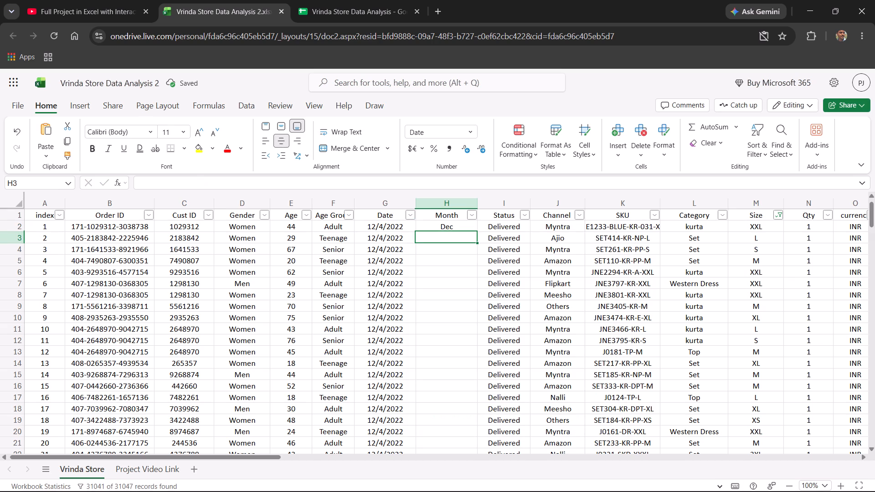
Change the format code in the H2 formula to uppercase "MMM".
double_click(446, 225)
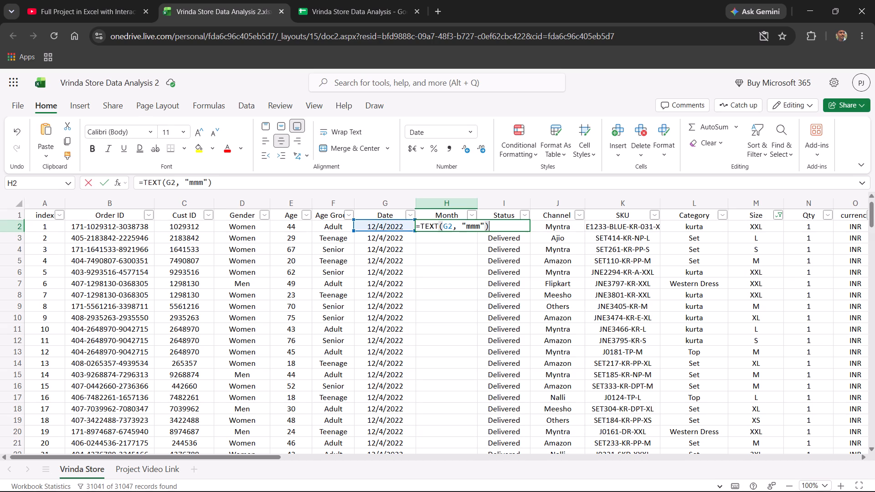
left_click(478, 225)
left_click(479, 227)
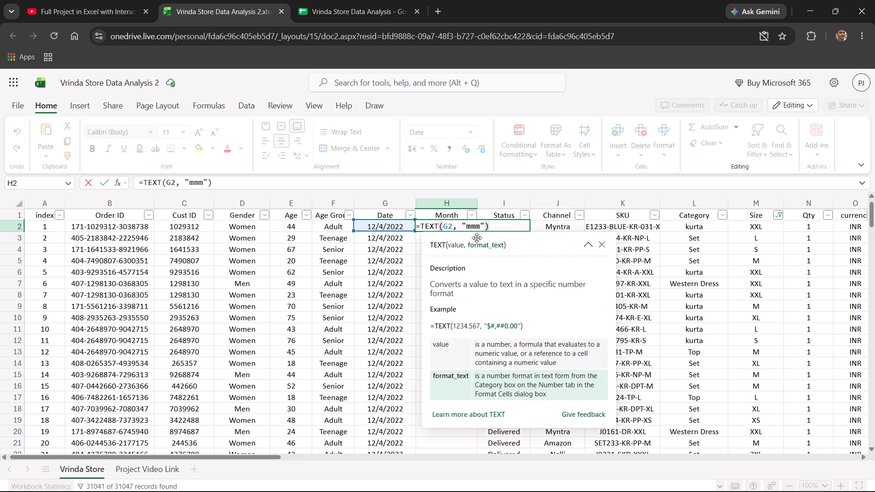
key("BackSpace")
key("BackSpace")
key("BackSpace")
type("MMM")
key("Return")
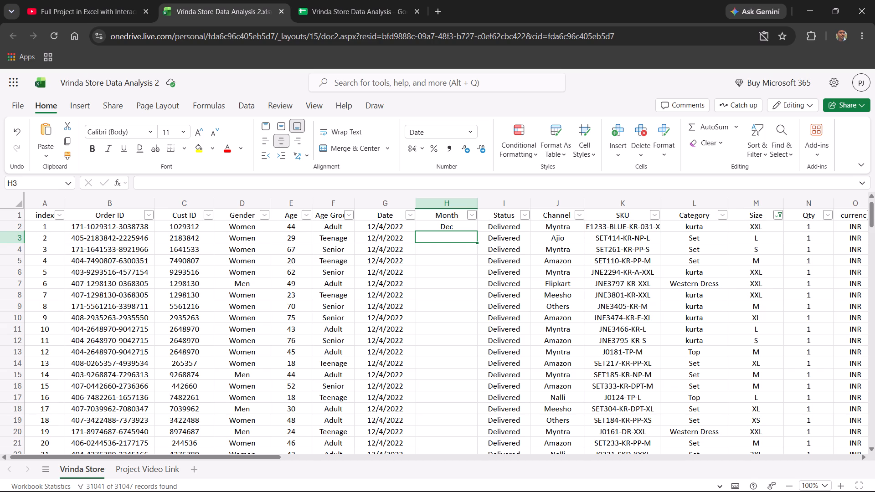
Fill the month formula from H2 down through the rest of the Month column.
left_click(466, 226)
double_click(477, 232)
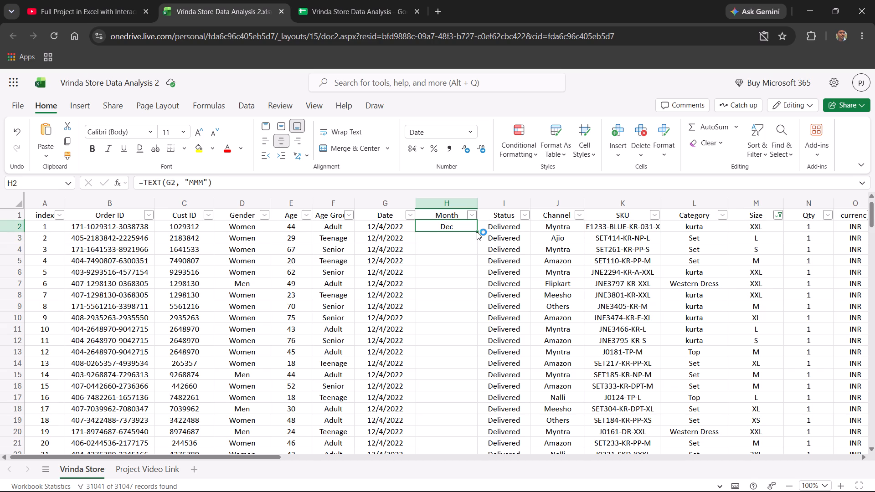
left_click(469, 271)
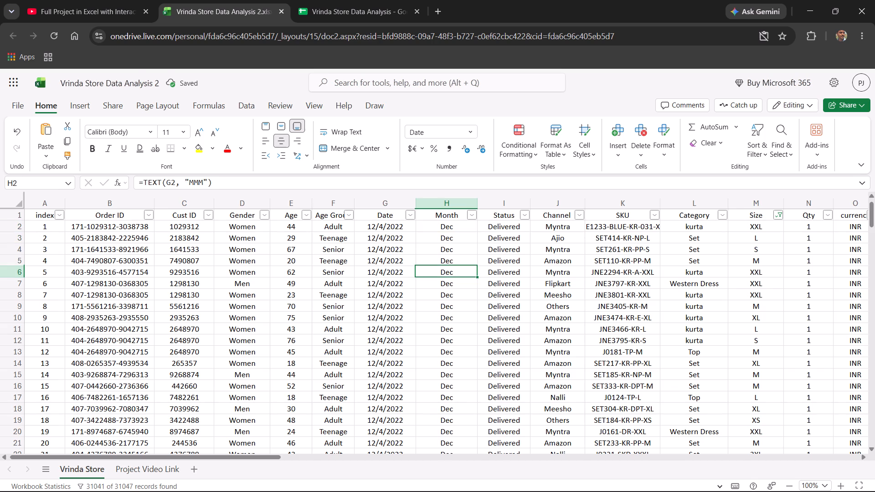
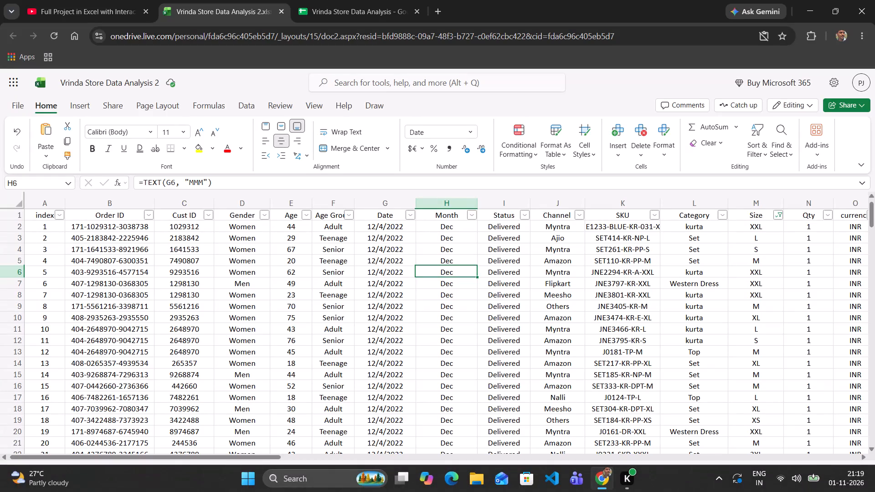
Delete the Project Video Link sheet from the workbook.
left_click(169, 467)
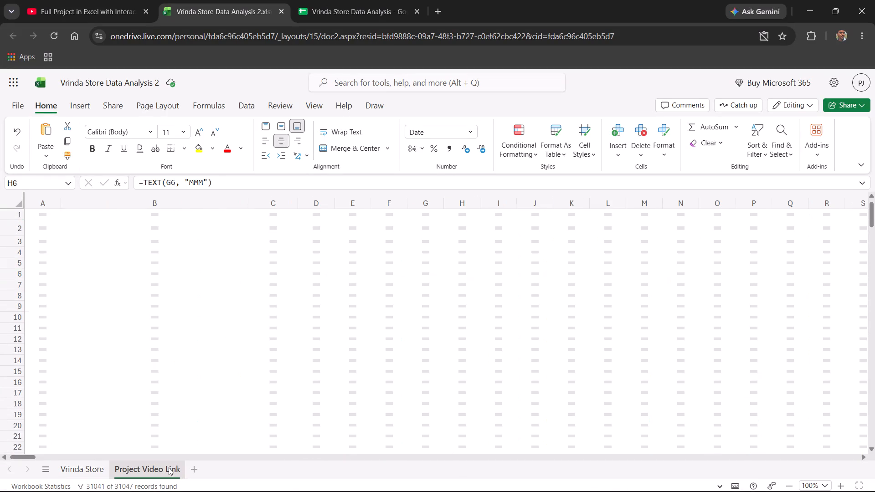
right_click(174, 470)
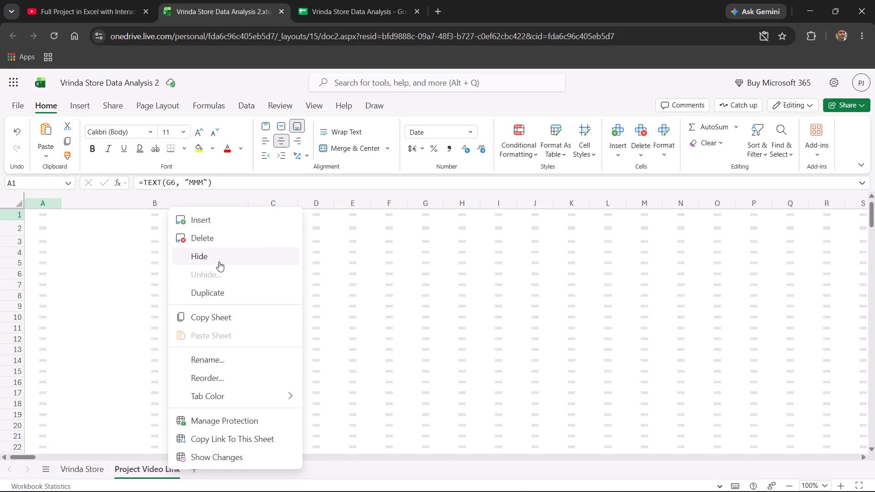
left_click(228, 241)
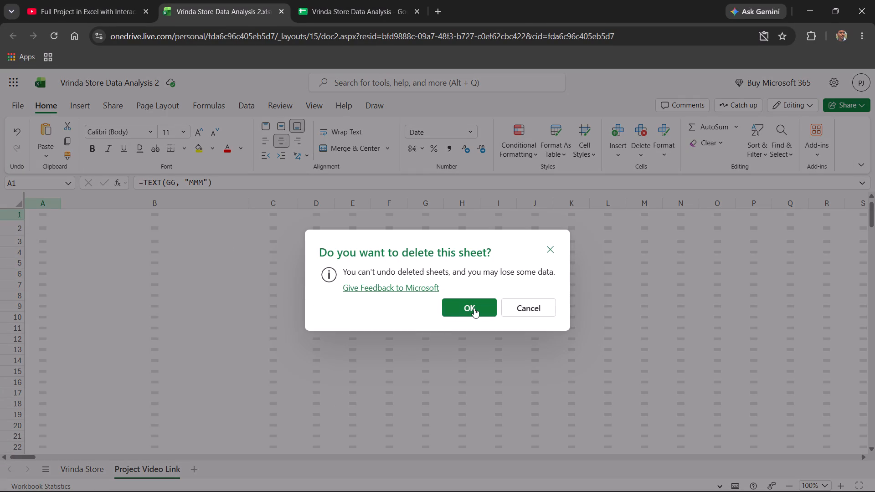
left_click(474, 308)
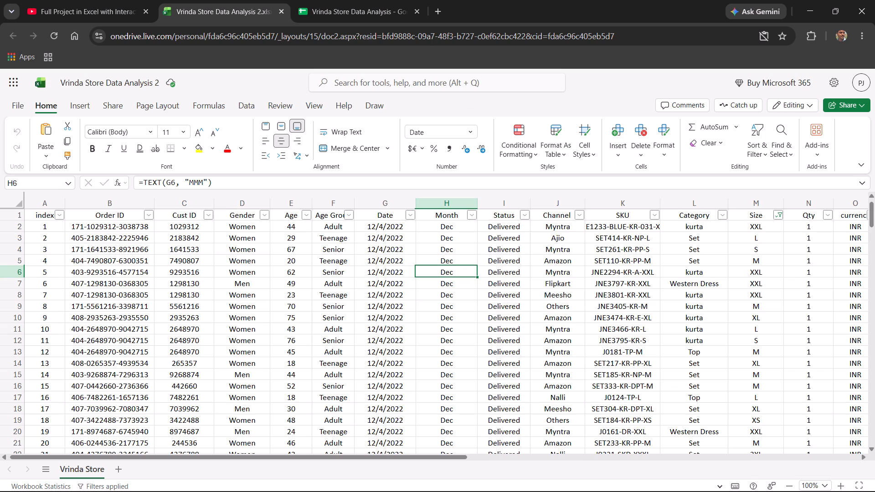
Insert a PivotTable from the full Vrinda Store data range, placed on a new worksheet.
left_click(323, 312)
left_click(376, 227)
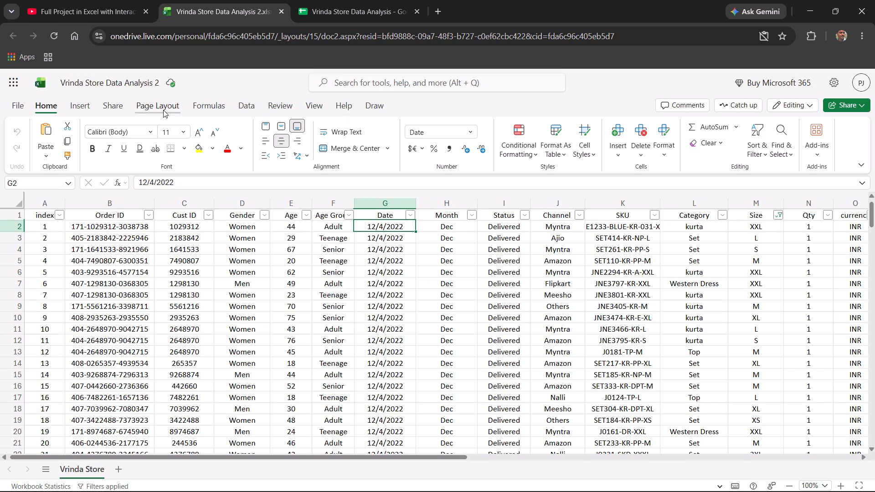
left_click(85, 100)
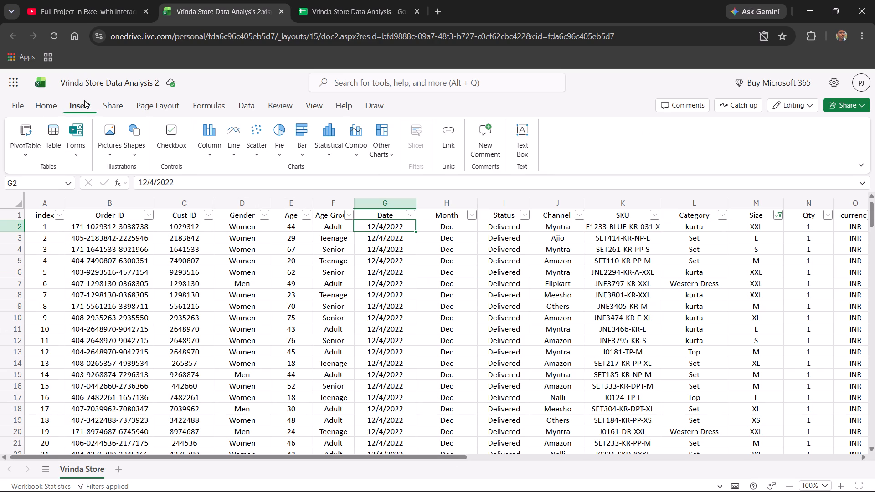
left_click(29, 151)
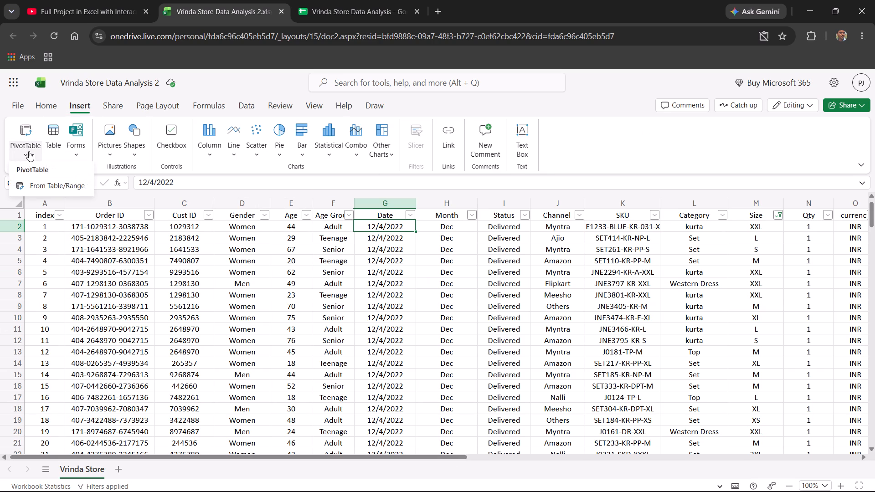
left_click(56, 190)
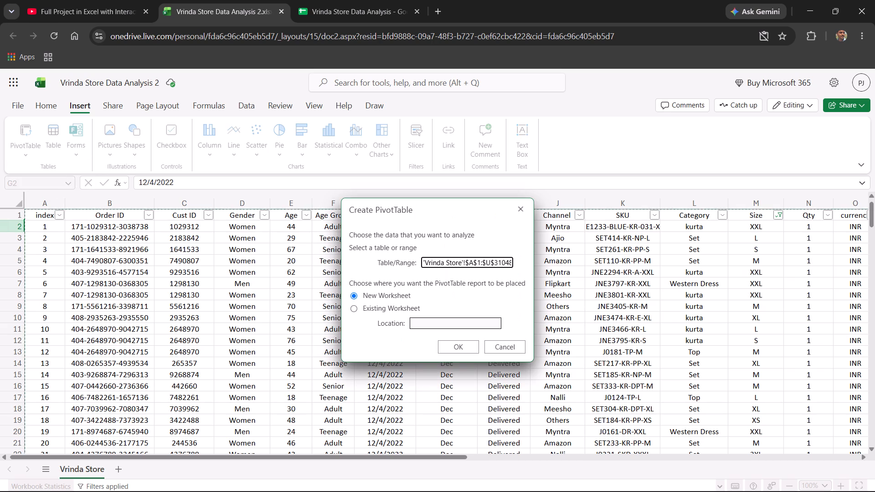
left_click(459, 351)
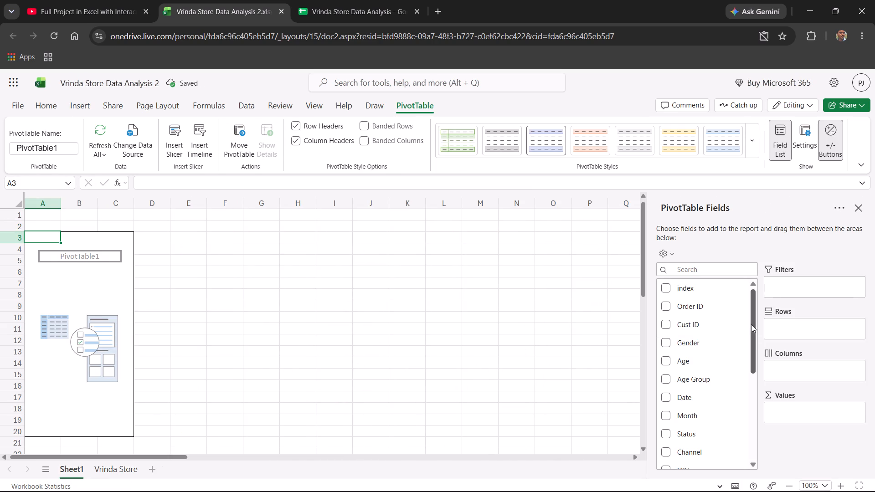
Add the Month field to the PivotTable's rows.
scroll(783, 346, "down", 1)
scroll(713, 372, "down", 2)
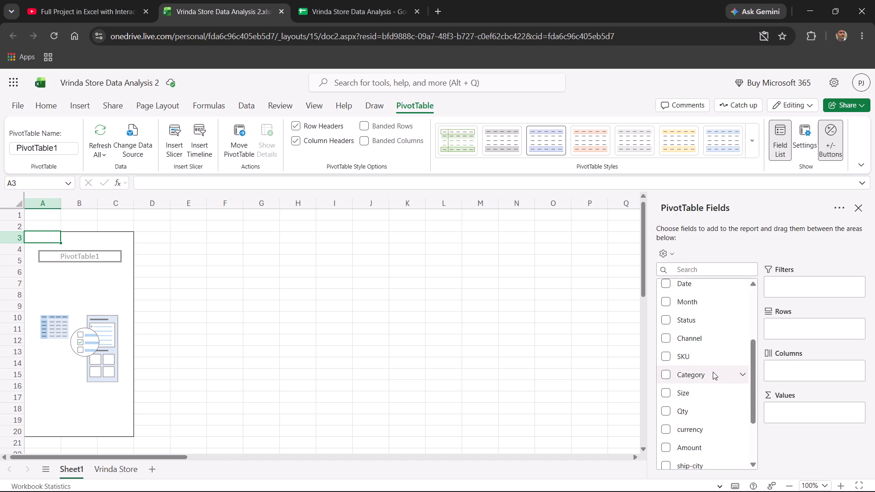
scroll(713, 372, "down", 2)
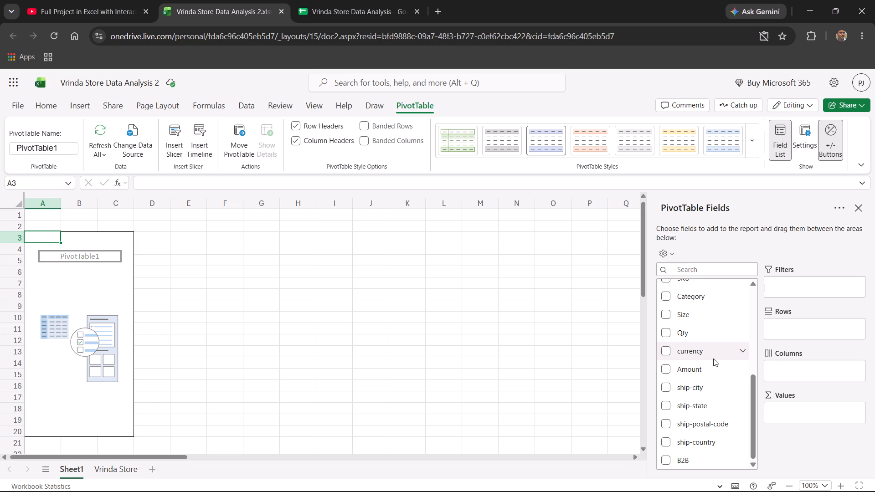
scroll(713, 358, "up", 3)
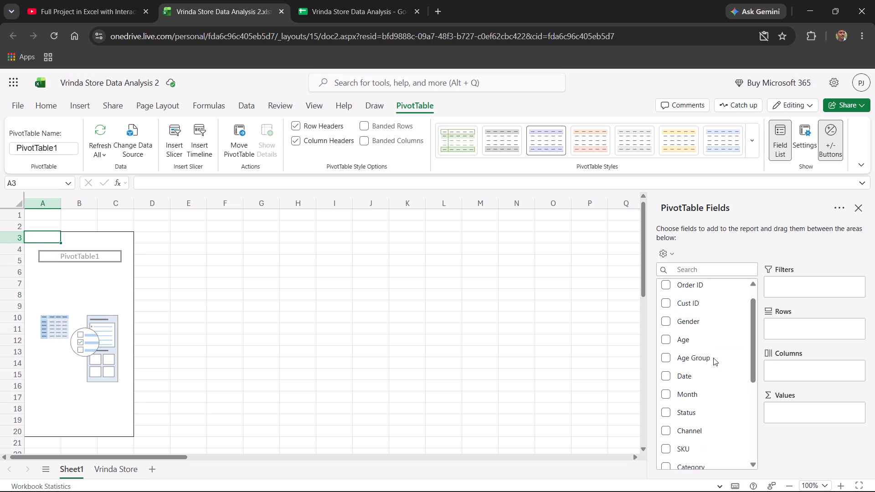
scroll(713, 358, "up", 1)
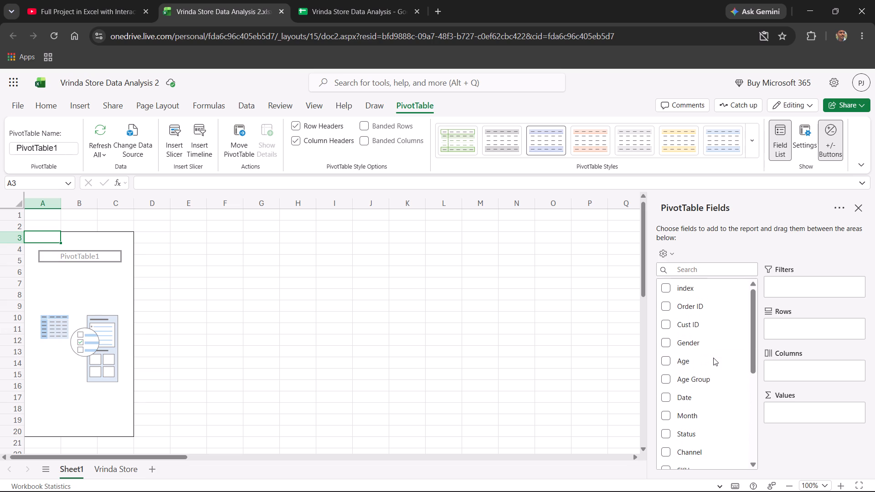
left_click(664, 419)
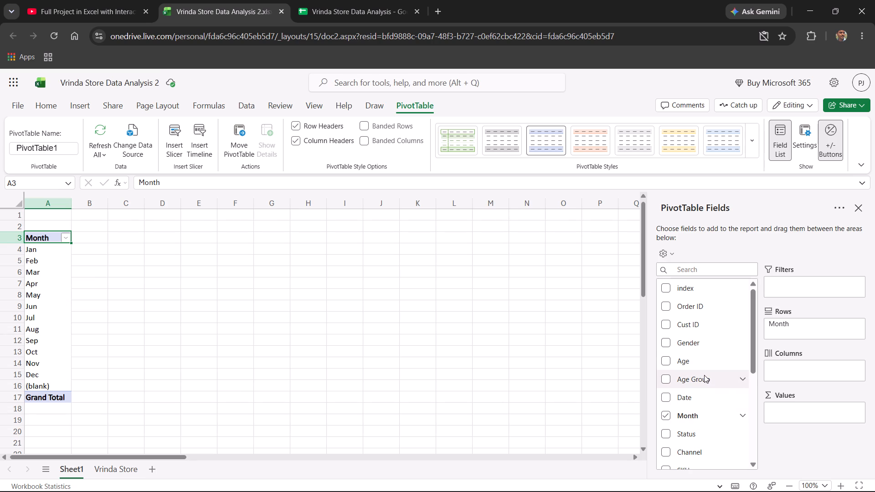
Add the Amount field to the PivotTable's values as a sum for each month.
scroll(704, 374, "down", 2)
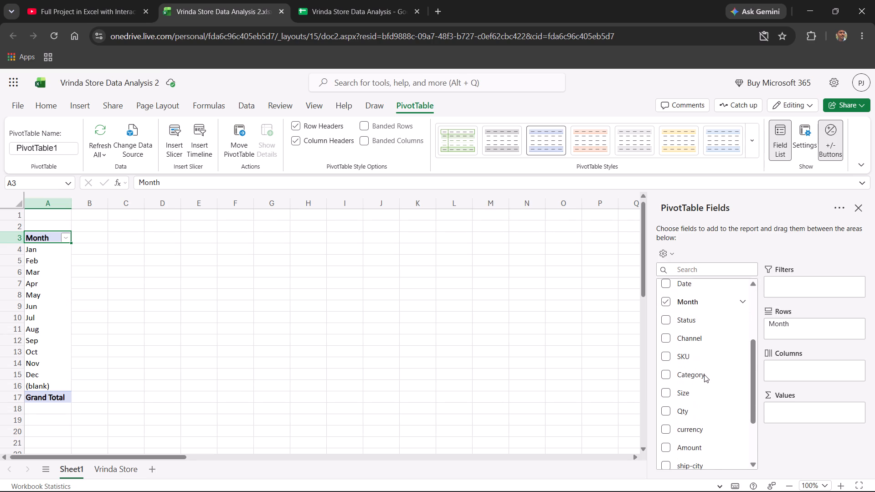
scroll(704, 374, "down", 3)
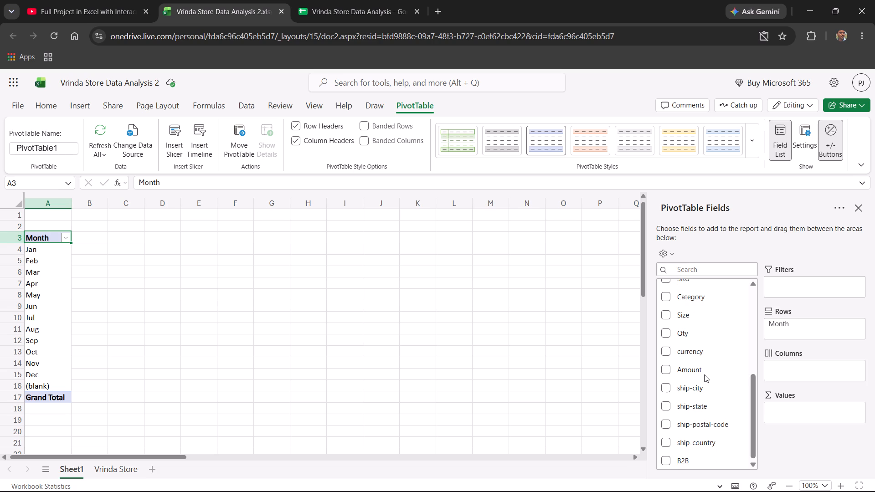
left_click_drag(690, 369, 790, 406)
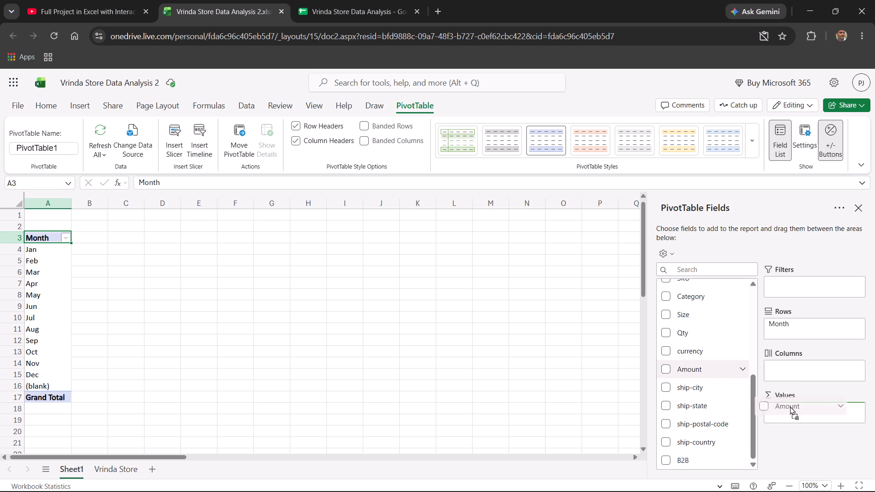
left_click_drag(790, 406, 800, 405)
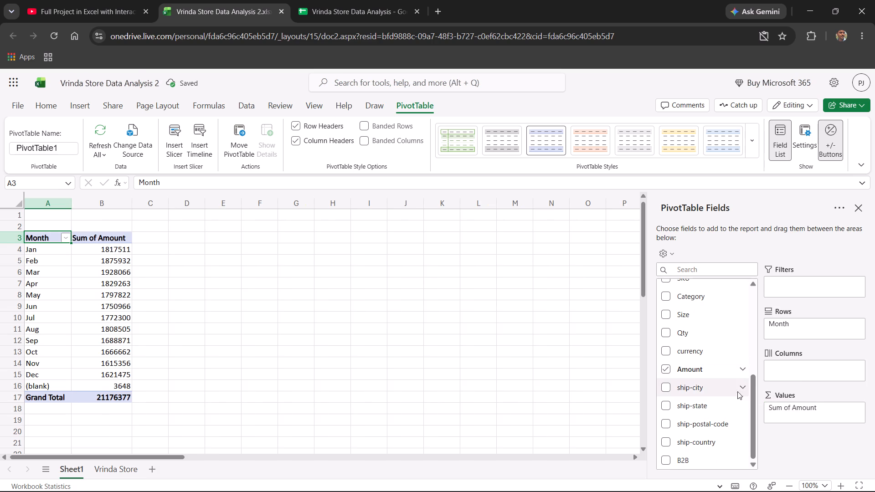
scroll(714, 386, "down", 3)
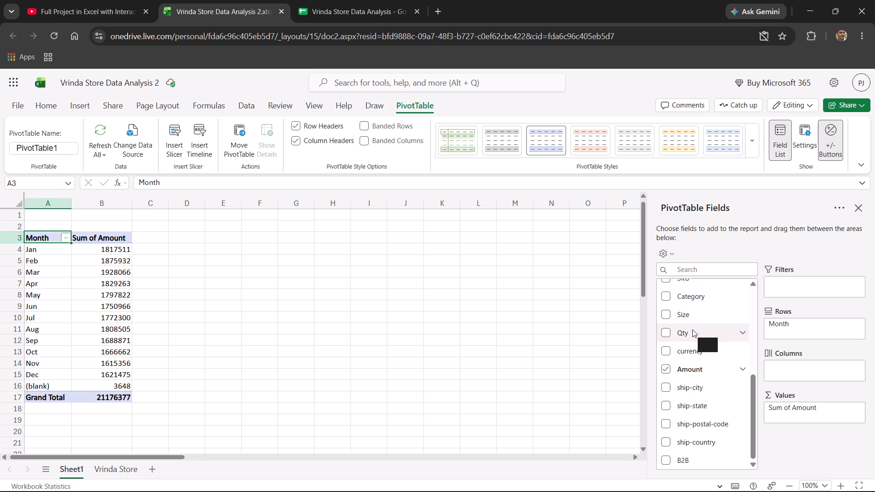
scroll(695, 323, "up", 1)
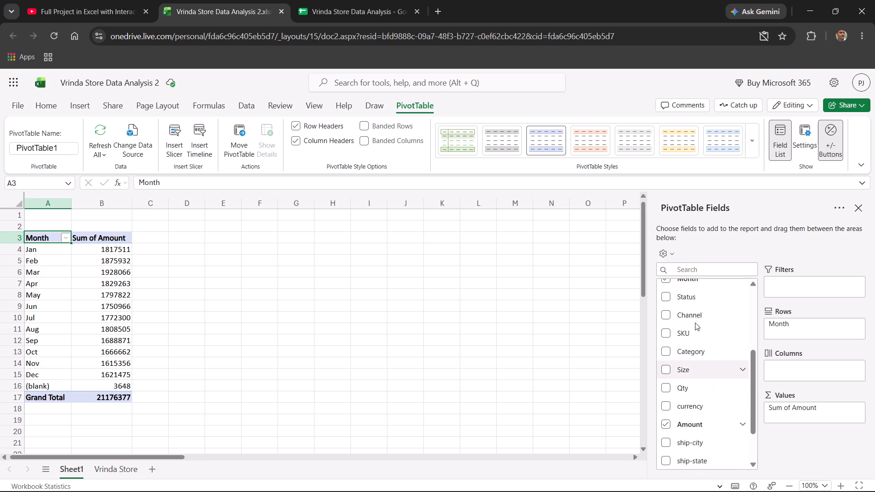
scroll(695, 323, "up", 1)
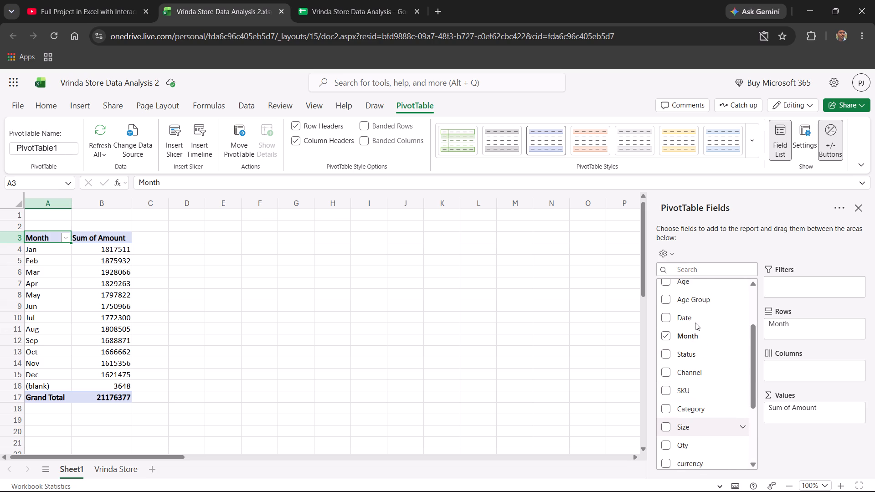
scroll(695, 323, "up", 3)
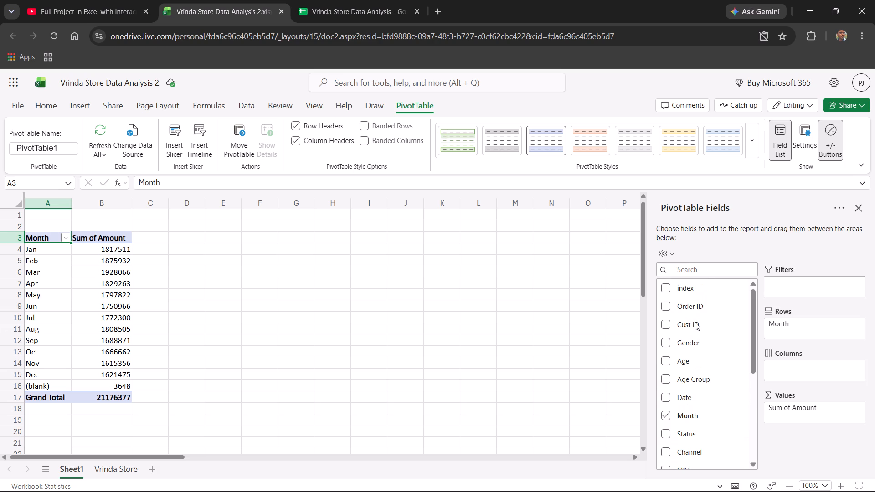
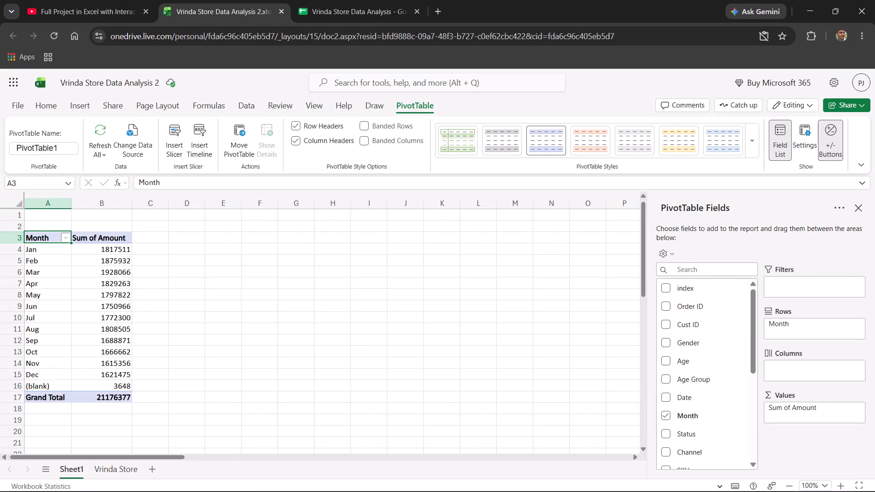
Look through the Month column's filter values on the Vrinda Store sheet for blank entries, and return to the PivotTable on Sheet1.
left_click(122, 466)
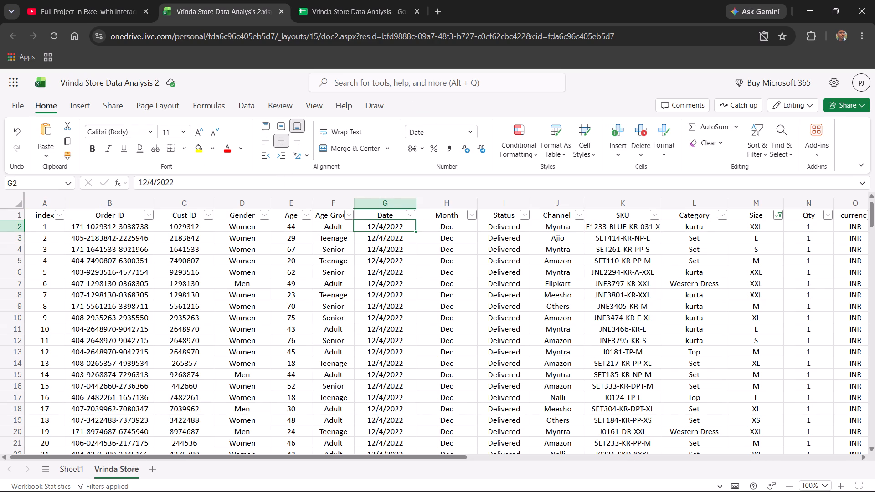
left_click(471, 215)
scroll(561, 356, "down", 1)
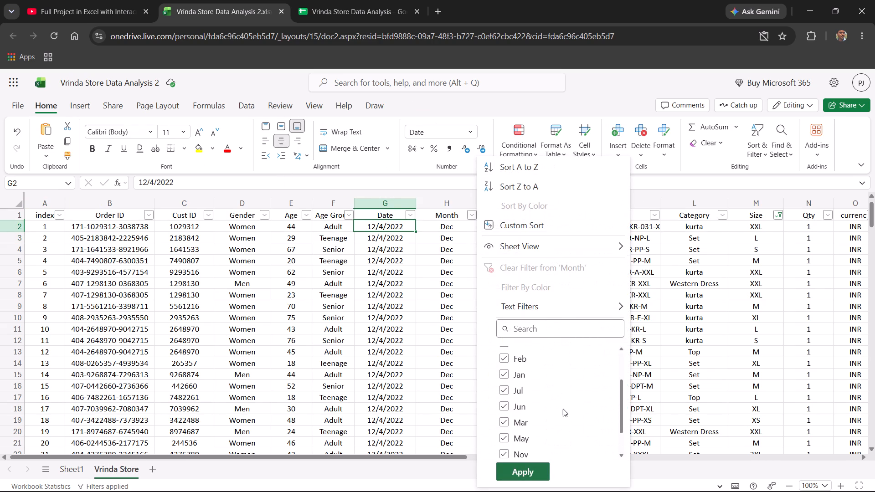
scroll(563, 409, "down", 6)
scroll(562, 408, "up", 7)
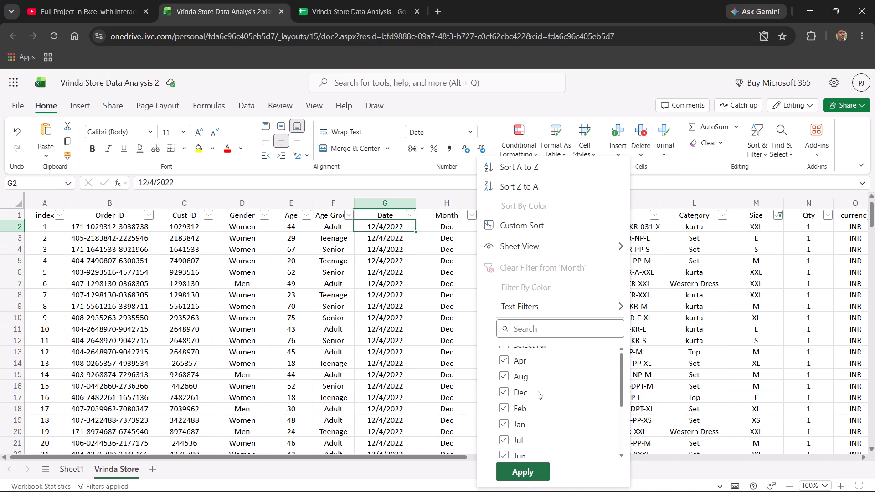
scroll(538, 391, "down", 4)
scroll(538, 391, "up", 1)
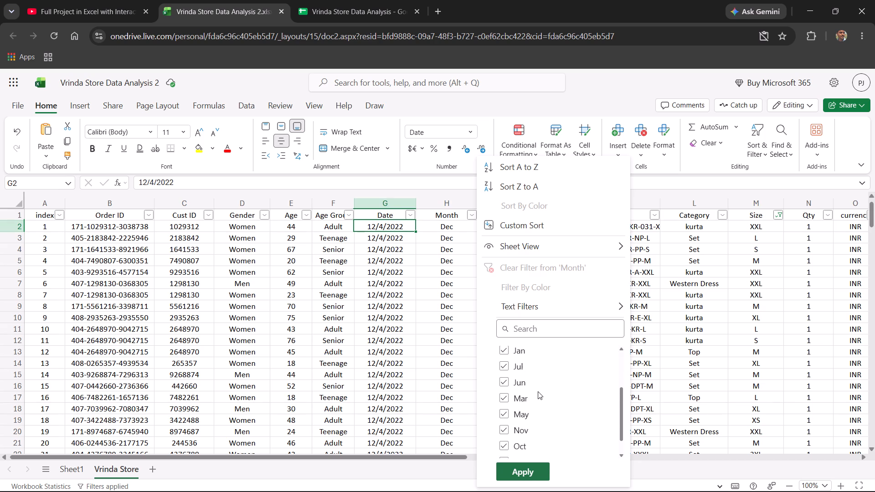
scroll(538, 391, "up", 4)
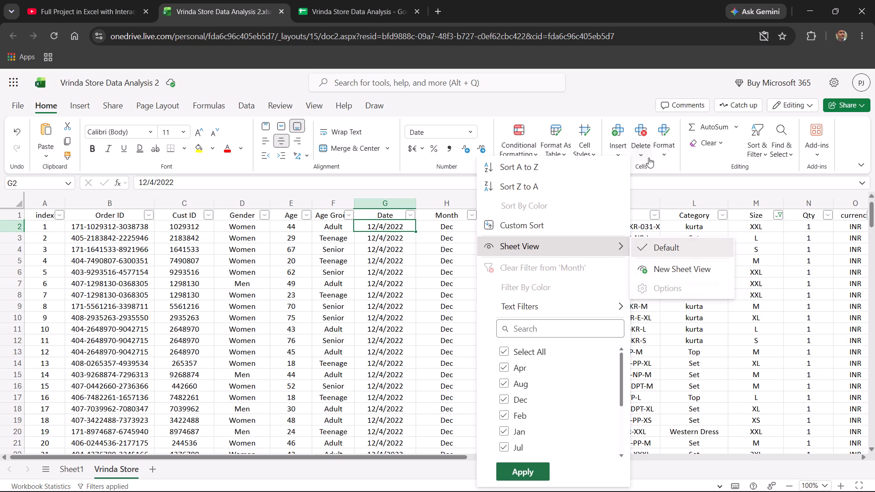
left_click(671, 174)
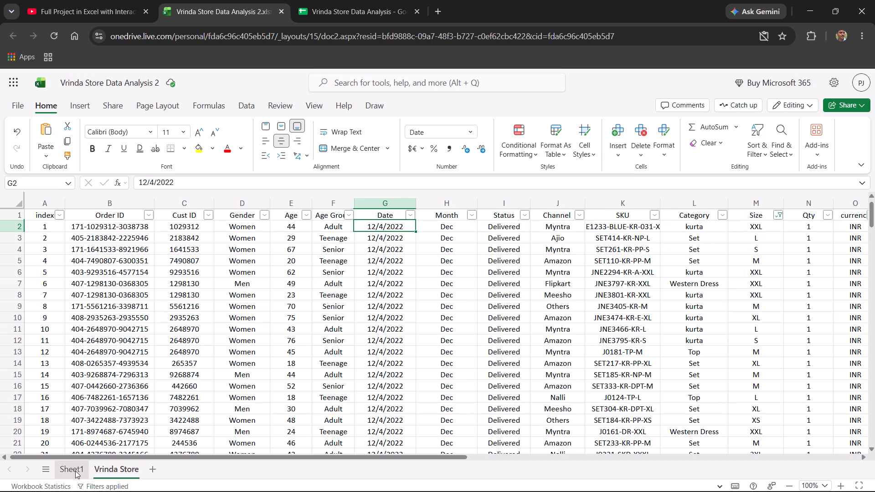
left_click(75, 471)
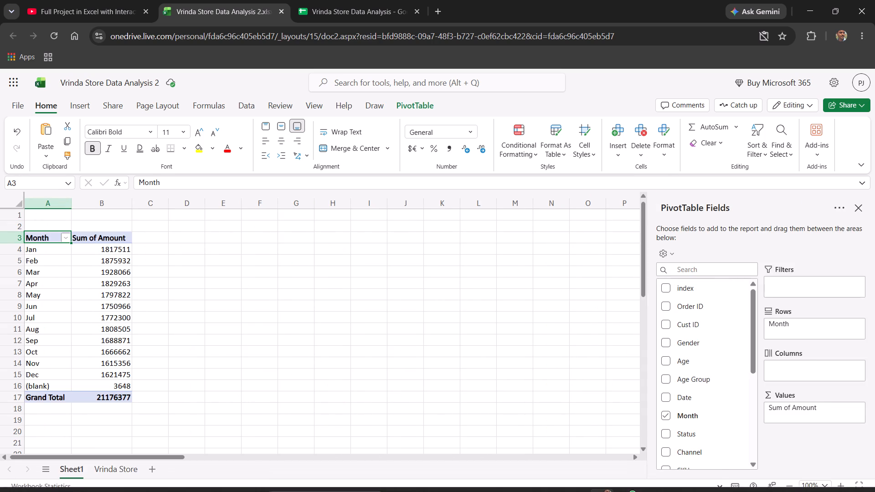
Search the Amount column's filter values on the Vrinda Store sheet for "blank", leaving the filter unapplied.
left_click(113, 466)
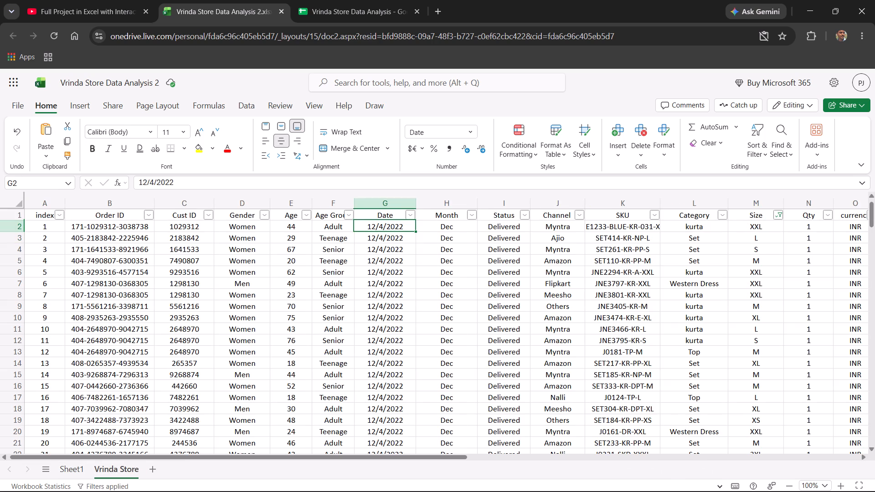
left_click_drag(406, 457, 547, 449)
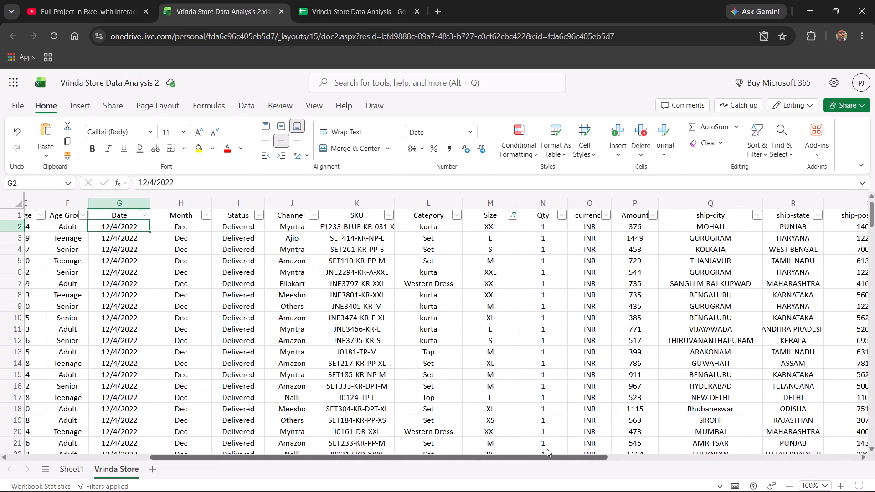
left_click_drag(547, 449, 693, 437)
left_click(329, 215)
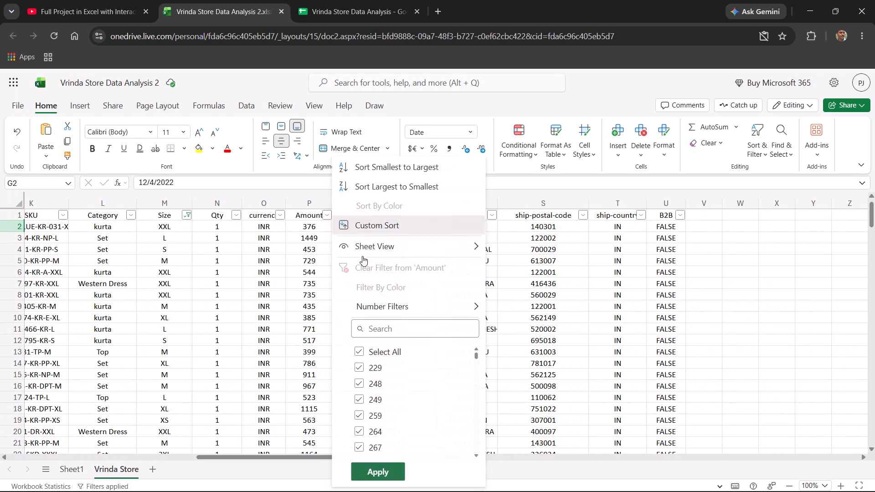
scroll(401, 390, "down", 11)
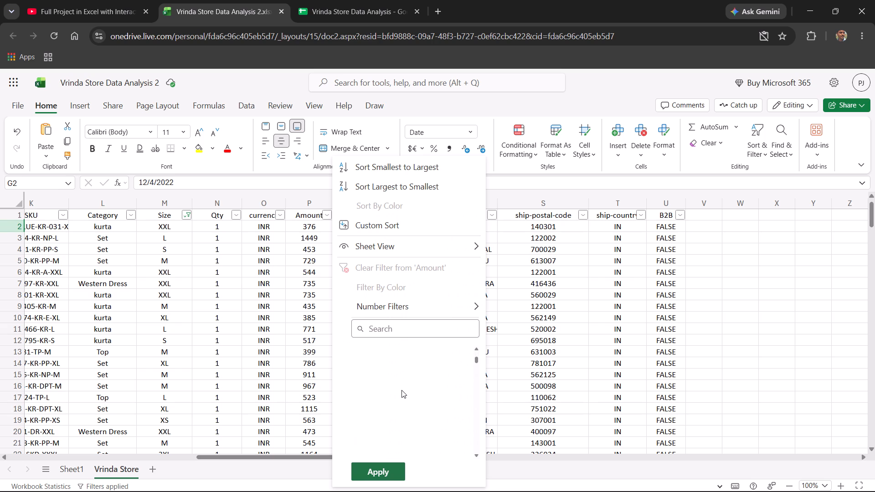
scroll(401, 390, "down", 9)
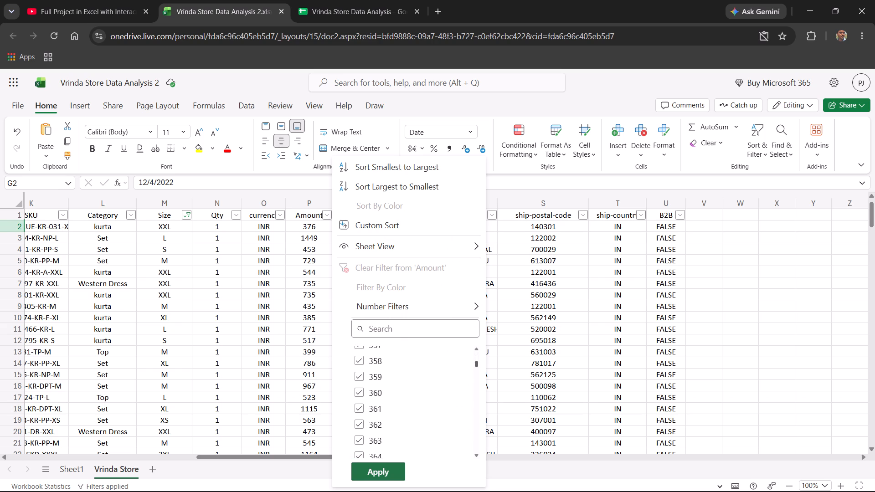
left_click(450, 330)
type("blank")
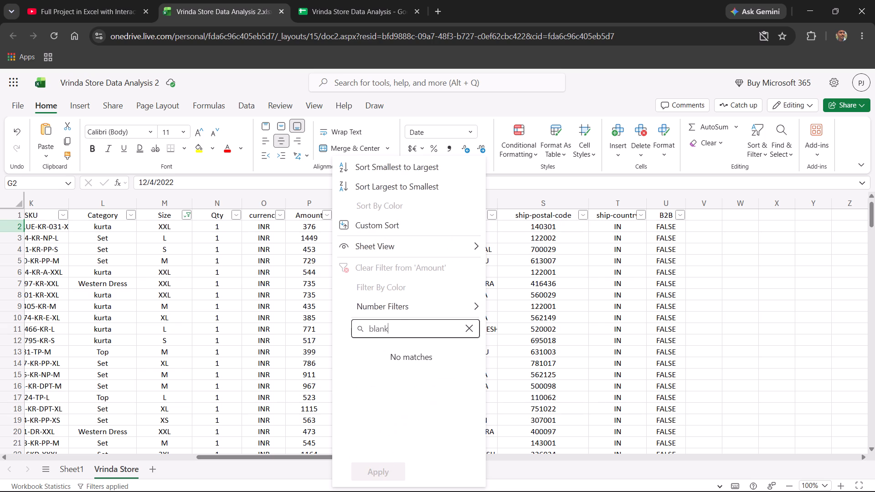
left_click(514, 175)
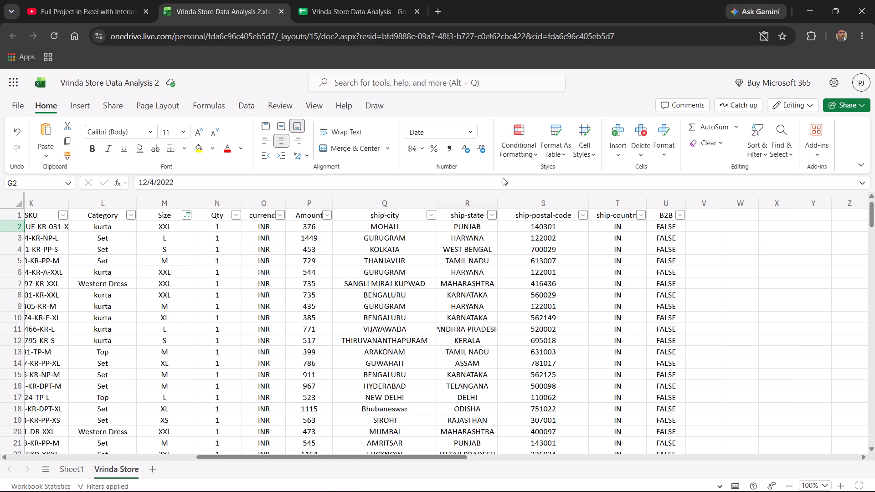
Search the Month column's filter values for "blank" and close the filter without applying it.
left_click_drag(345, 456, 153, 448)
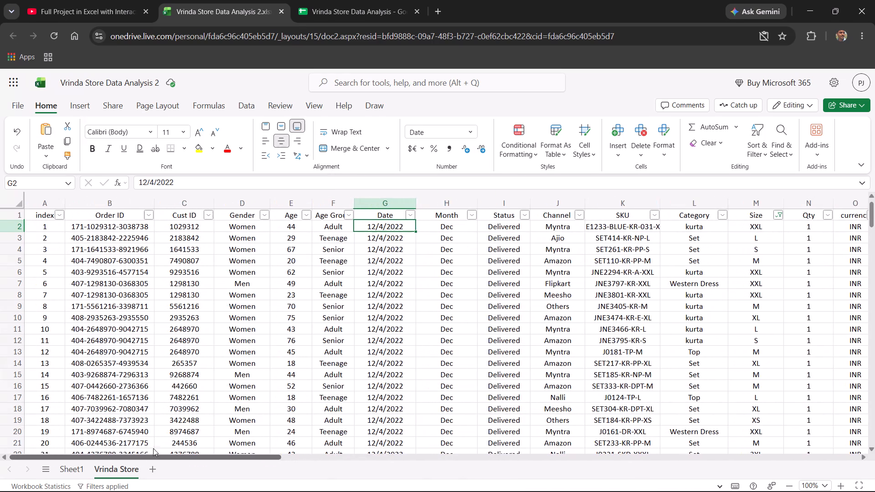
left_click_drag(153, 448, 142, 445)
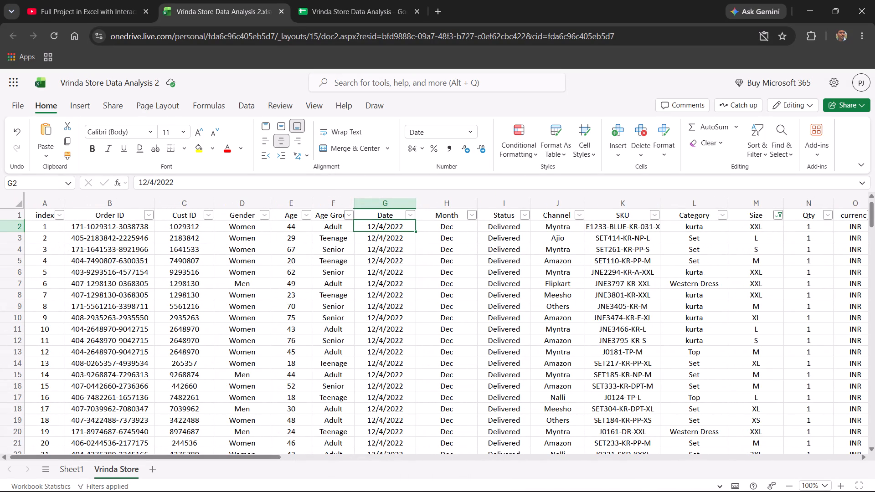
left_click(474, 215)
left_click(523, 323)
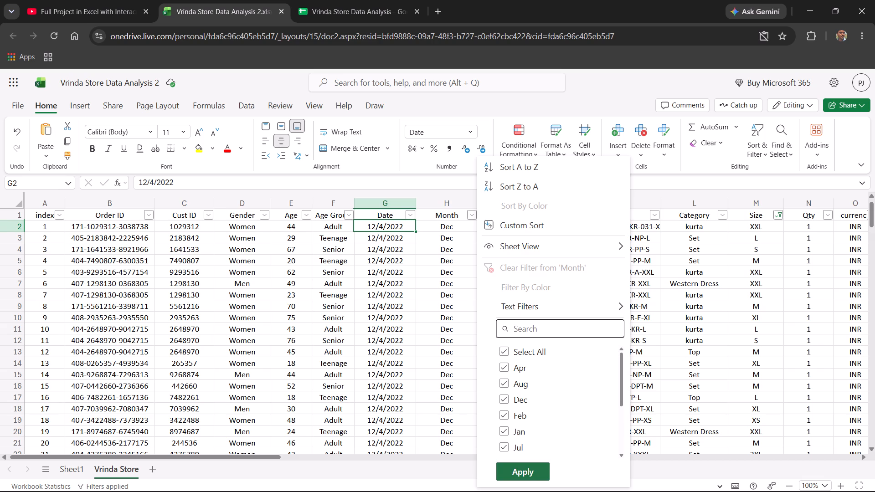
type("amount")
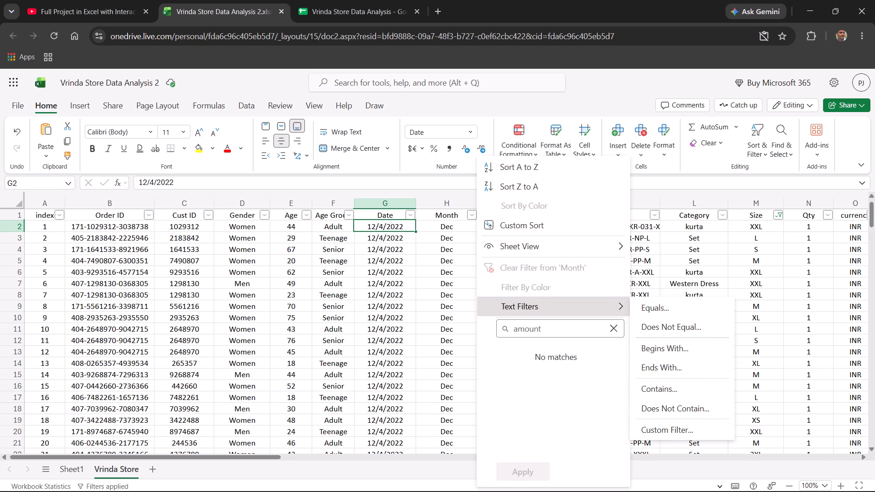
left_click_drag(576, 328, 491, 328)
double_click(541, 330)
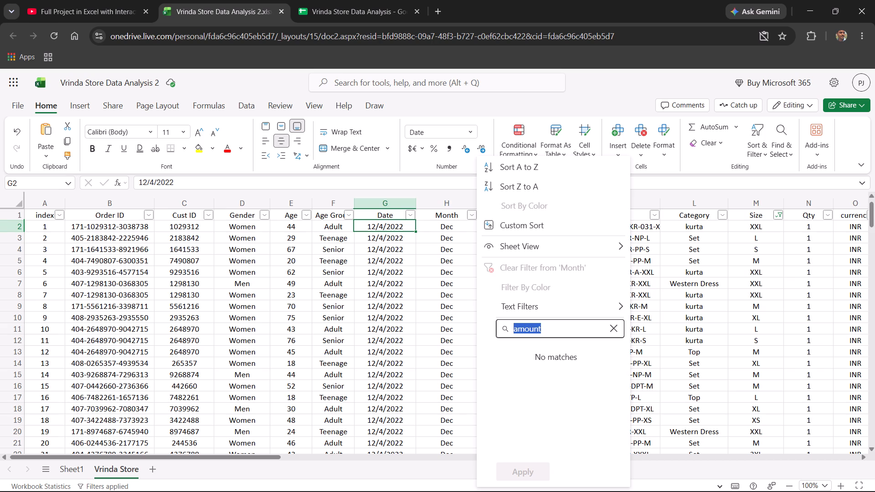
type("blank")
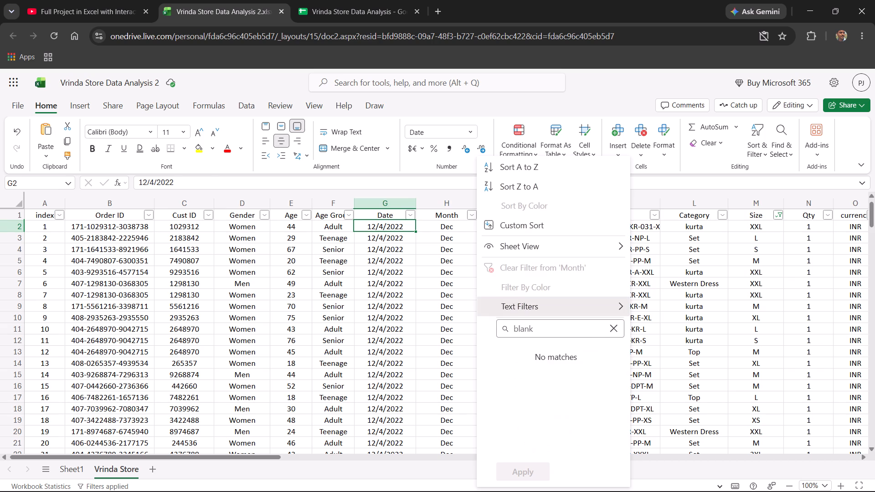
left_click(429, 311)
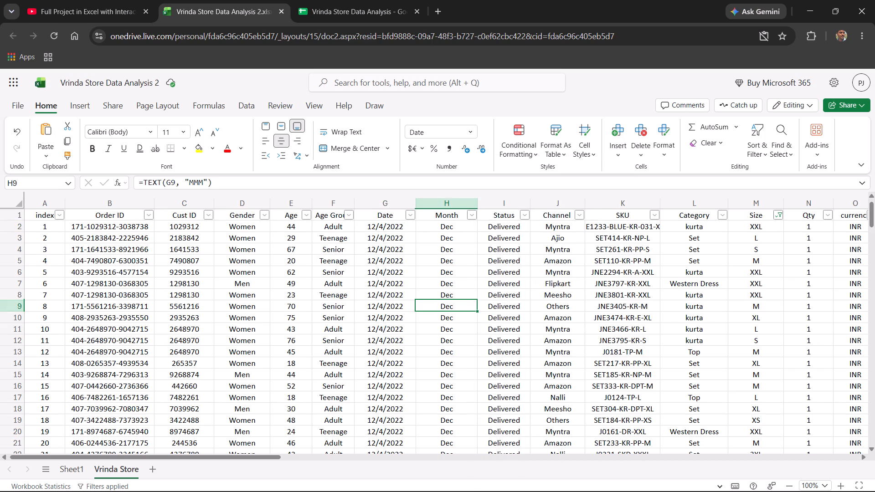
Examine the Vrinda Store rows down the sheet for missing Month values and return to the first row.
left_click_drag(873, 220, 874, 267)
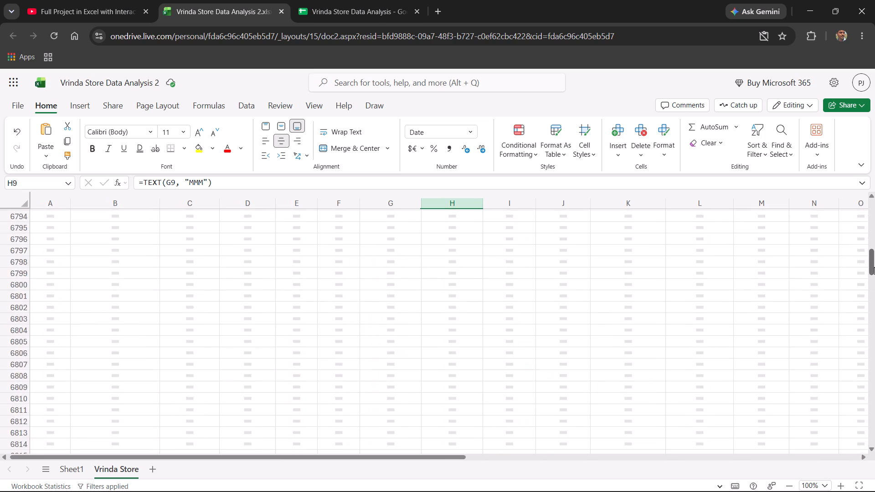
left_click_drag(874, 267, 872, 231)
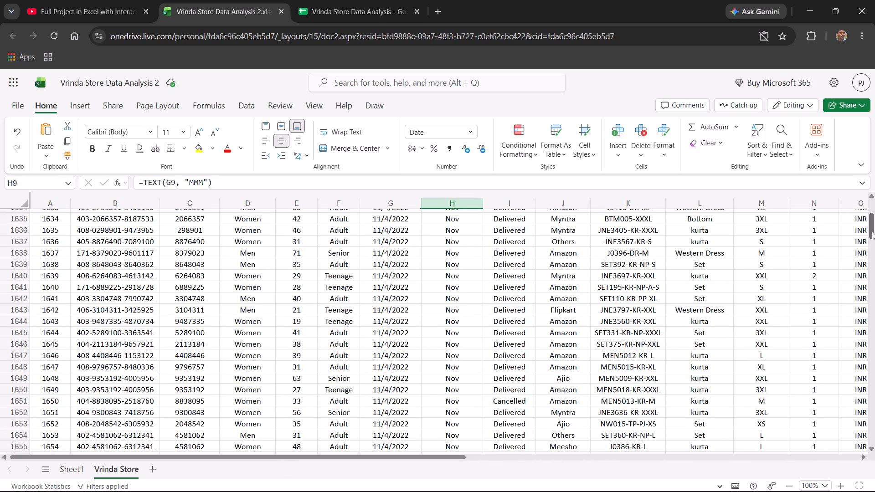
left_click_drag(872, 231, 870, 209)
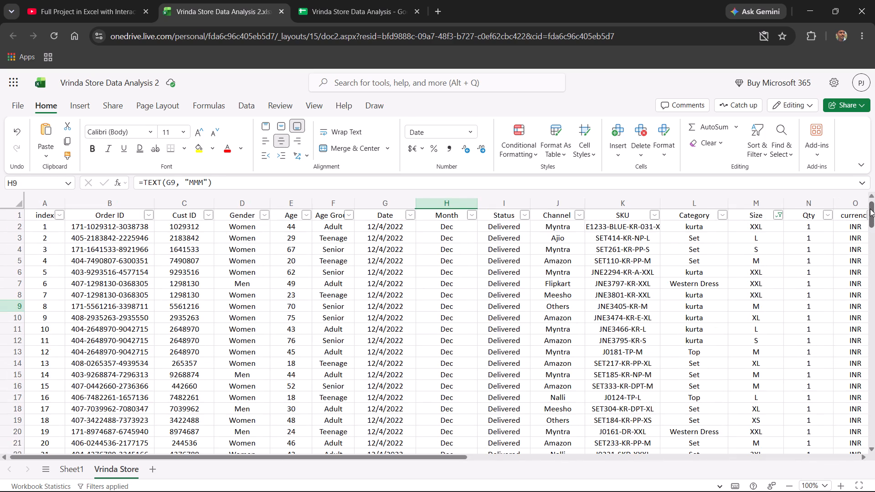
left_click_drag(870, 209, 870, 237)
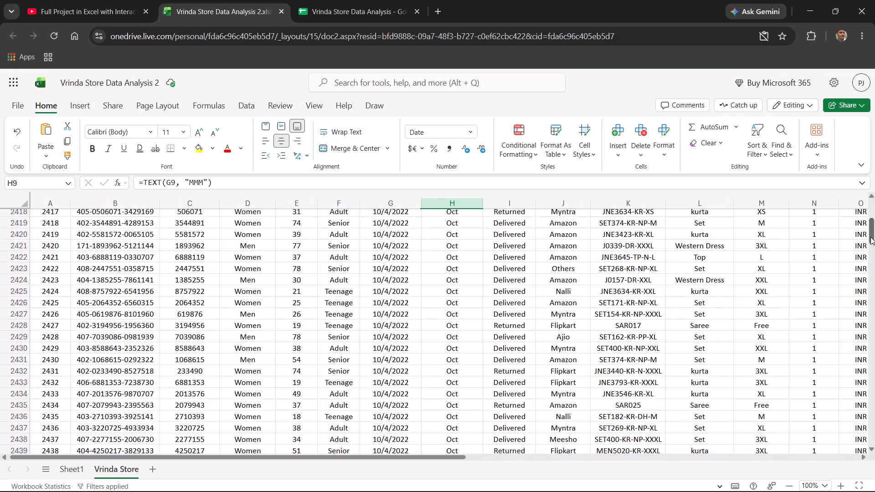
left_click_drag(870, 237, 869, 256)
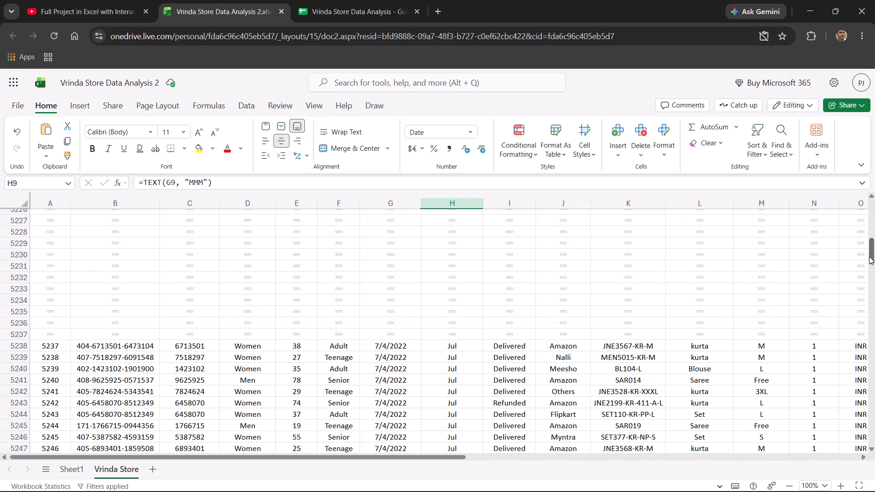
left_click_drag(869, 256, 868, 300)
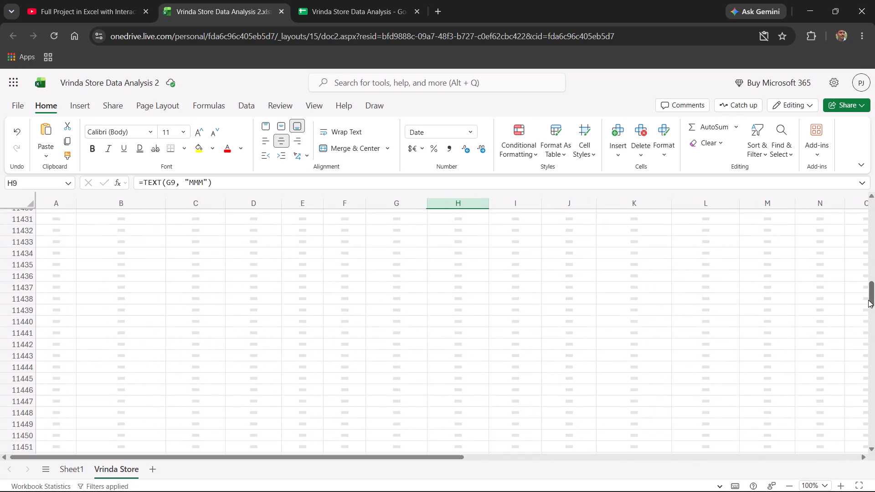
left_click_drag(868, 300, 864, 322)
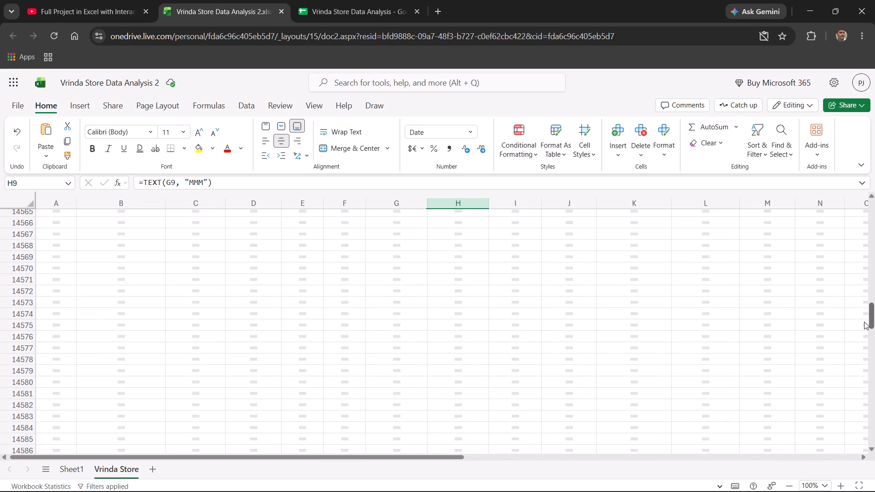
left_click_drag(864, 322, 863, 297)
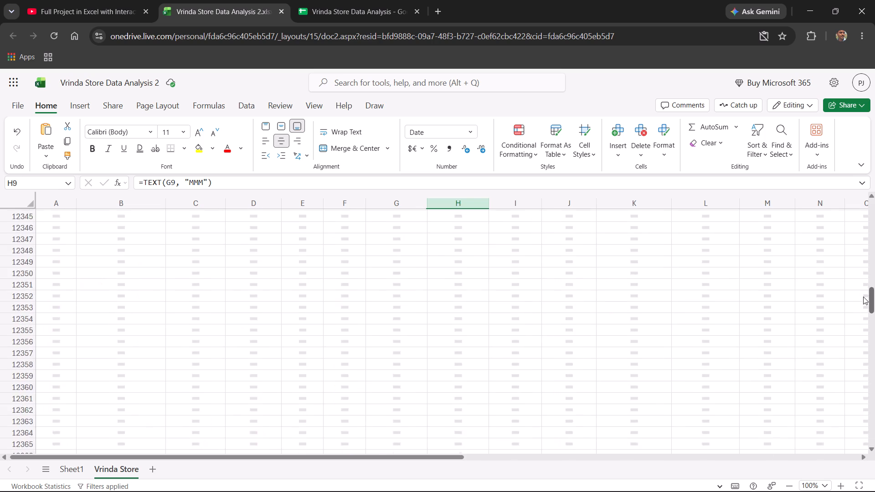
left_click_drag(863, 297, 859, 182)
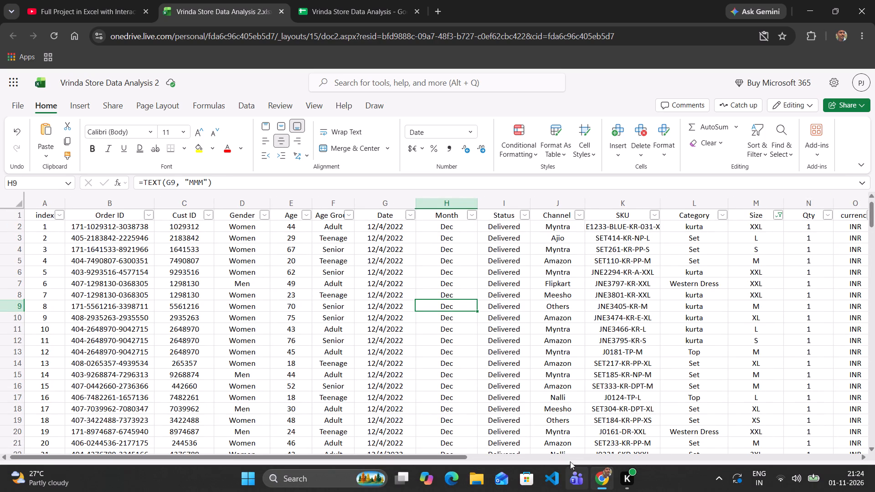
Compare the Vrinda Store data in the Google Sheets copy with the Excel workbook, ending back in Excel.
left_click(339, 11)
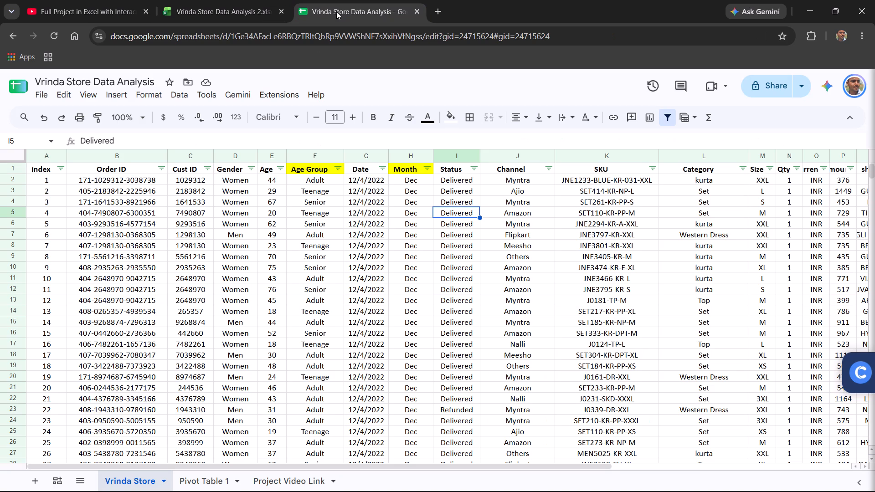
left_click(190, 0)
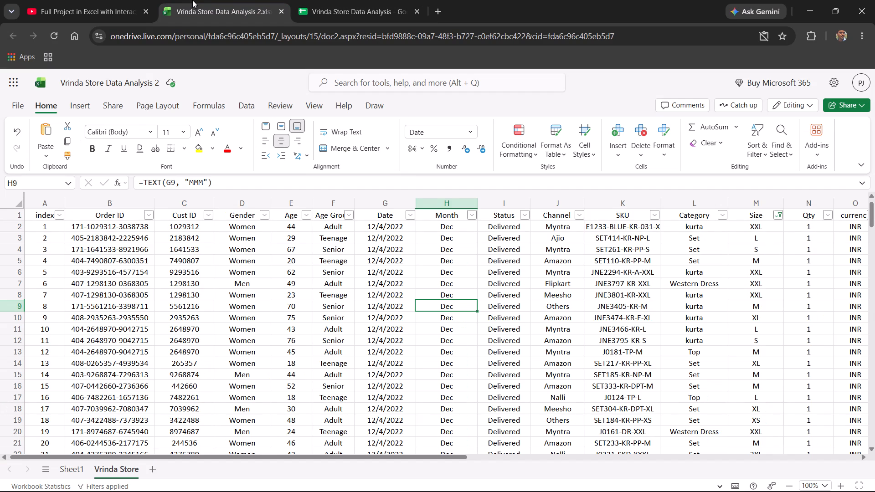
left_click(356, 10)
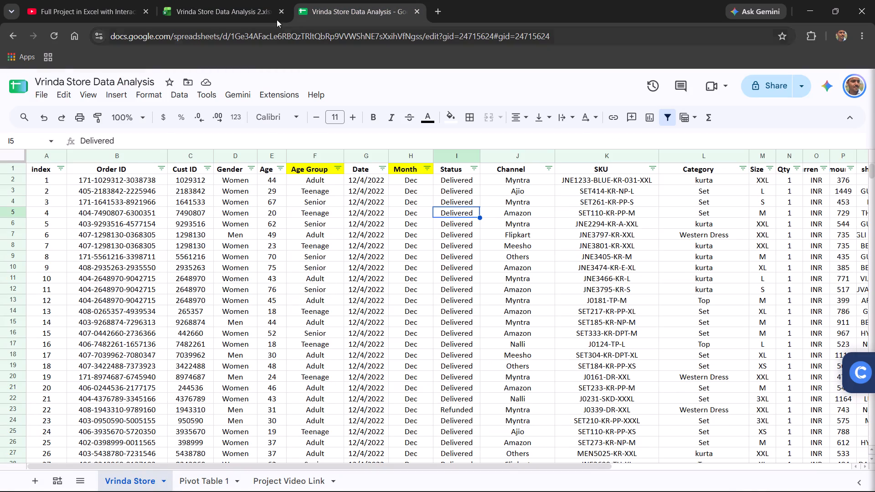
left_click(252, 6)
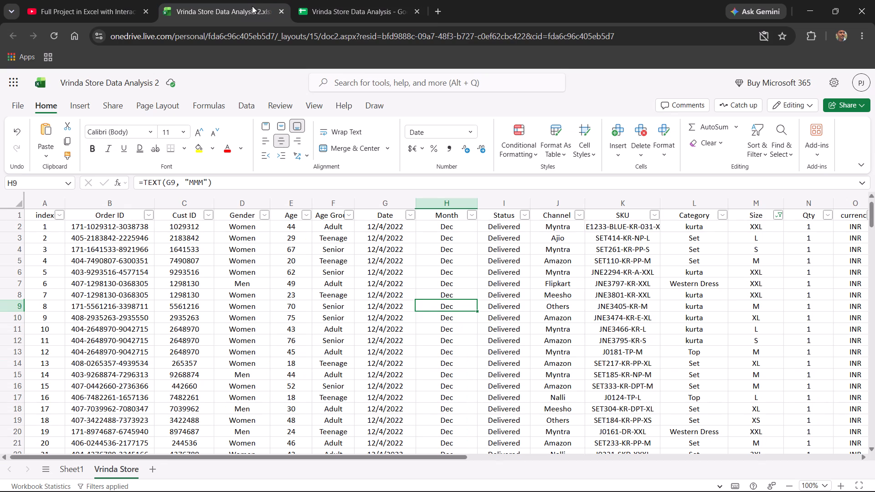
Close the Google Sheets copy of the Vrinda Store data, keeping the Excel workbook open.
left_click(278, 11)
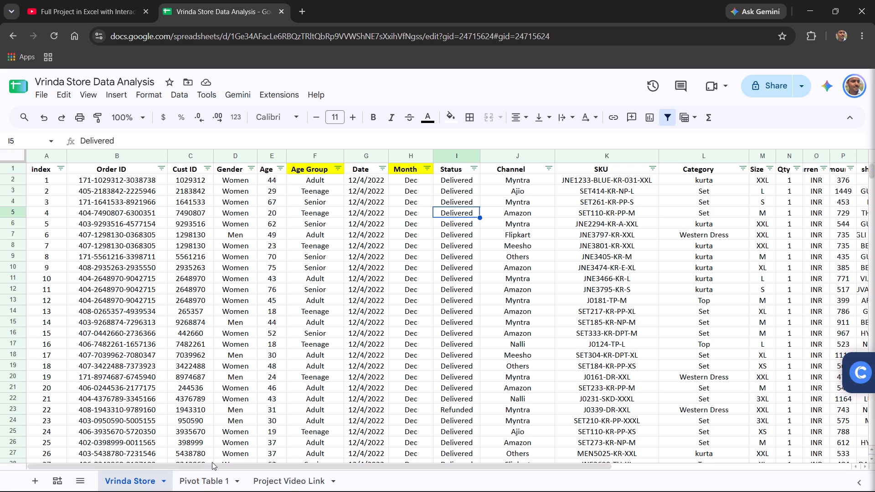
key("ctrl+shift+t")
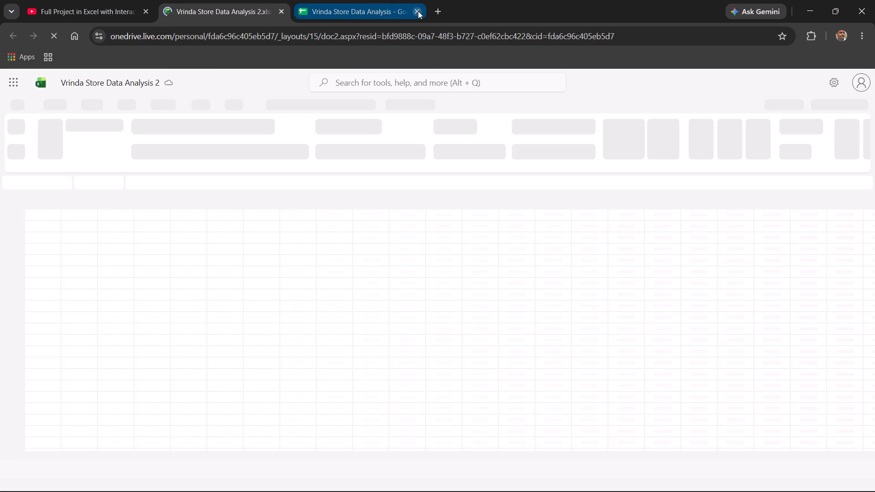
left_click(418, 11)
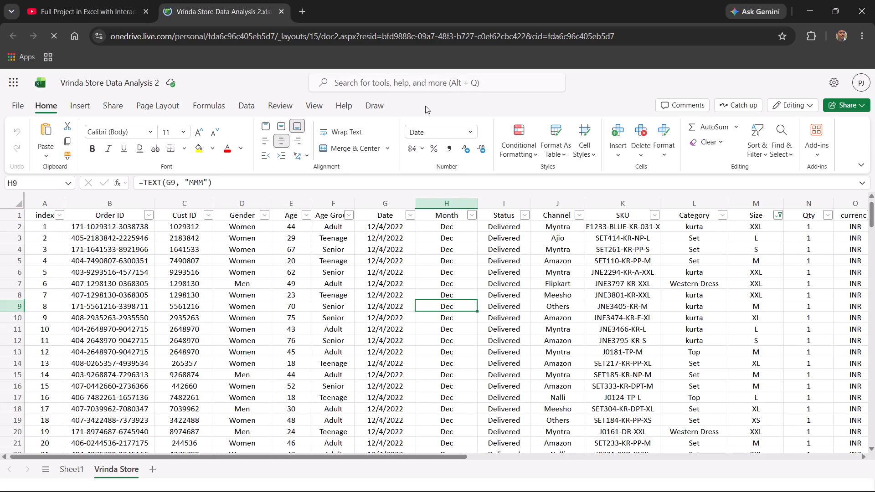
Insert a PivotTable from the full Vrinda Store data range on a new worksheet, dismissing the clipboard permission request.
scroll(291, 254, "up", 2)
scroll(453, 306, "down", 4)
scroll(453, 306, "up", 5)
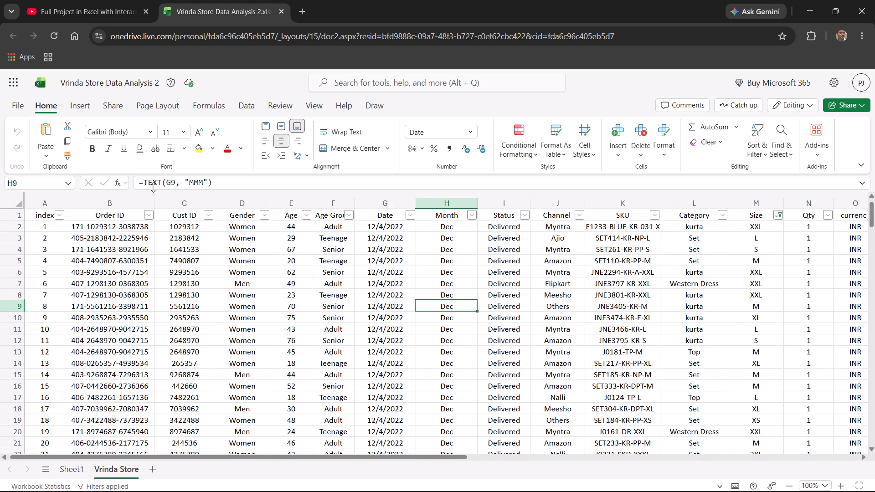
left_click(84, 104)
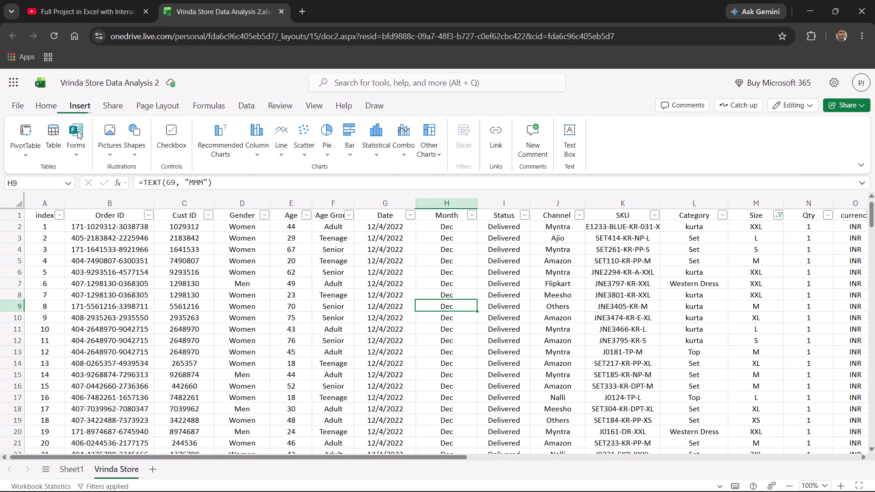
left_click(26, 134)
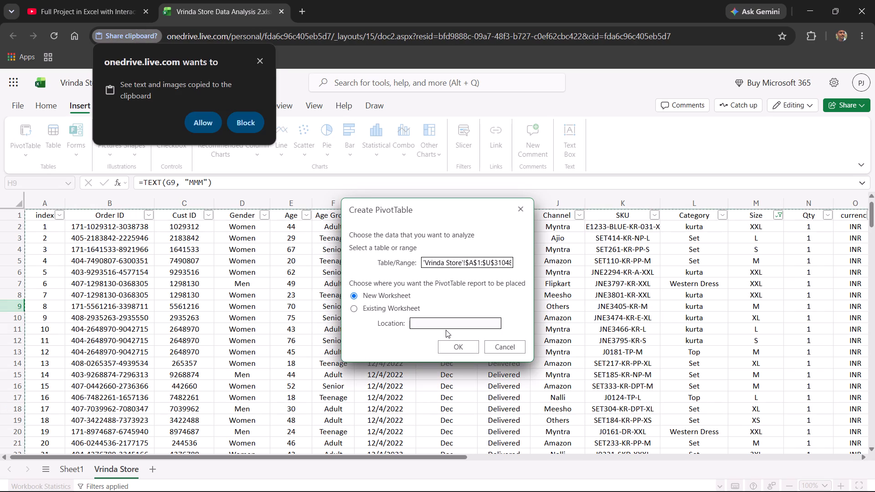
left_click(453, 344)
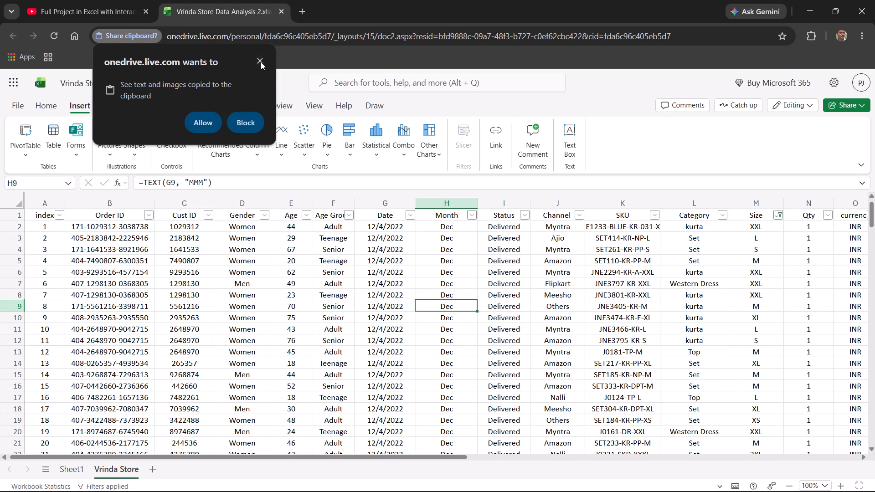
left_click(261, 60)
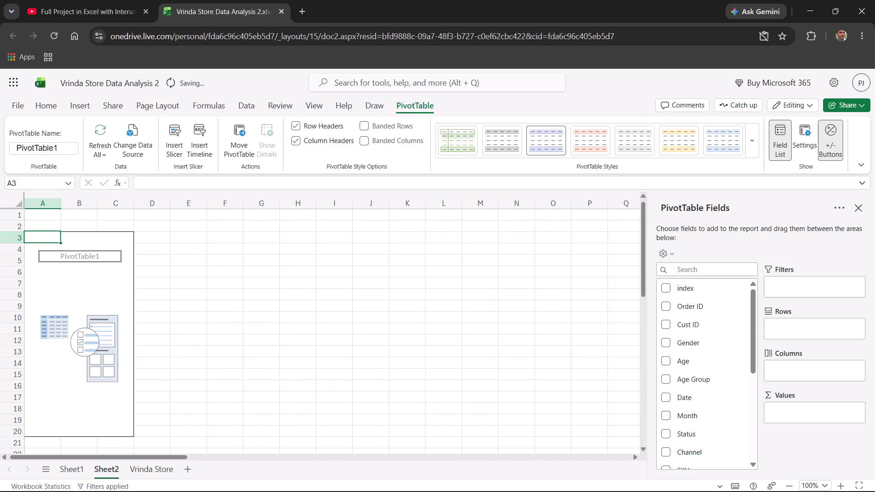
Add the Amount field to the new PivotTable's values as a sum.
scroll(719, 420, "down", 2)
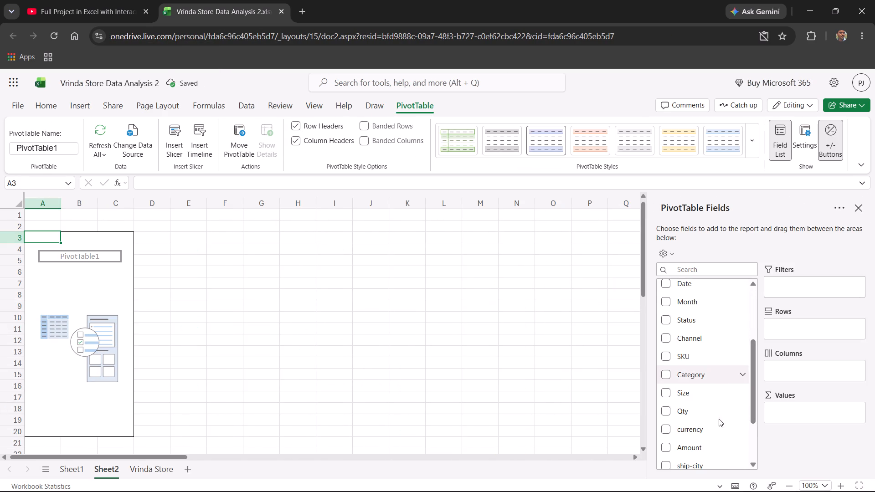
scroll(719, 415, "up", 3)
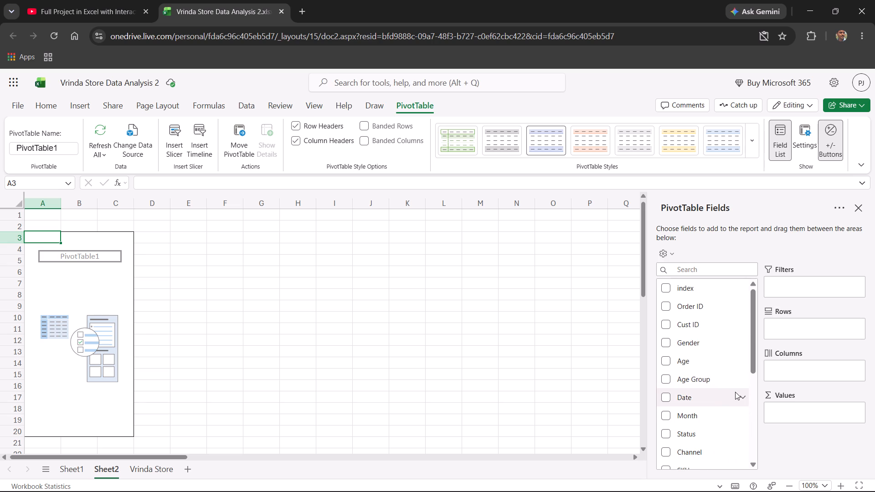
scroll(735, 400, "down", 9)
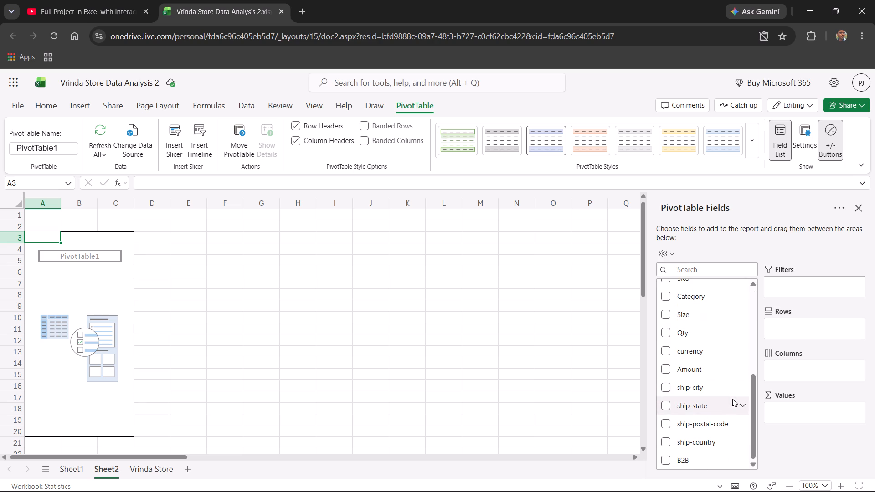
left_click_drag(706, 368, 819, 410)
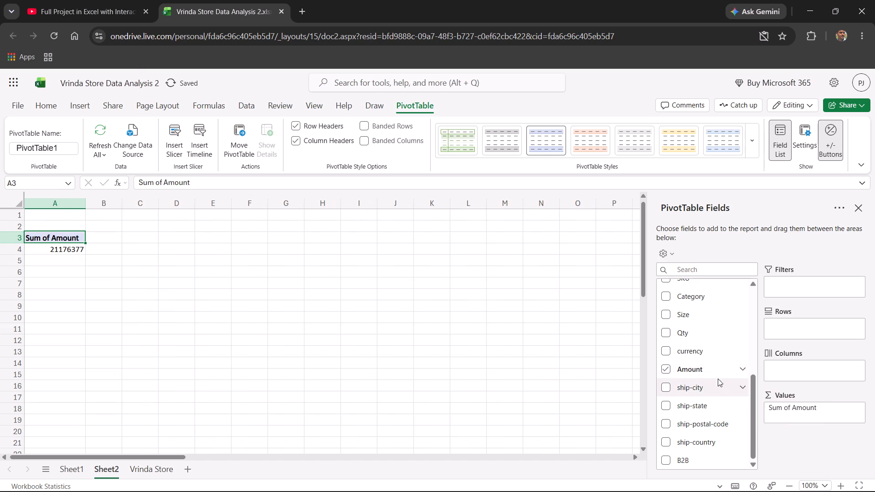
Add the Order ID field to the PivotTable's values as a count beside Sum of Amount.
scroll(712, 358, "up", 2)
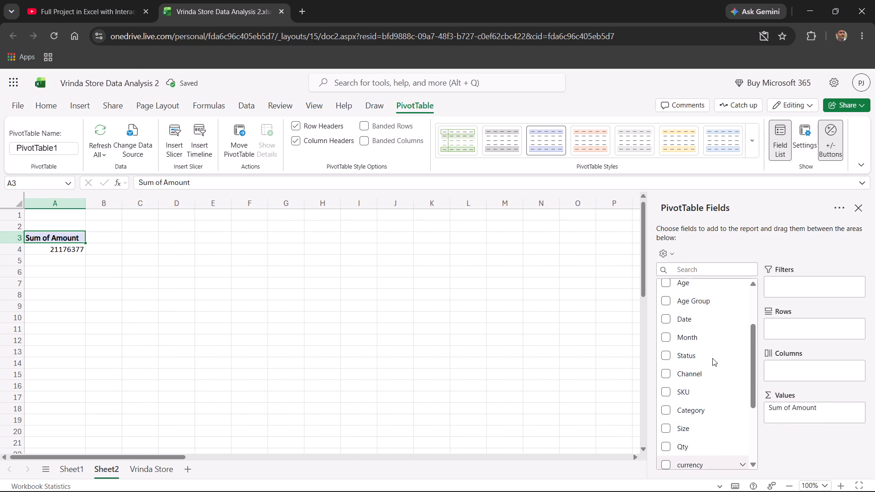
scroll(712, 358, "up", 2)
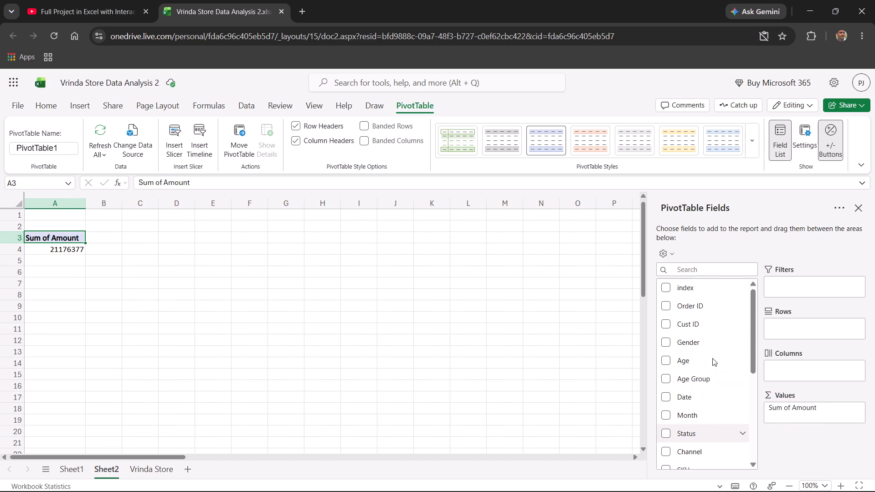
left_click_drag(699, 311, 801, 338)
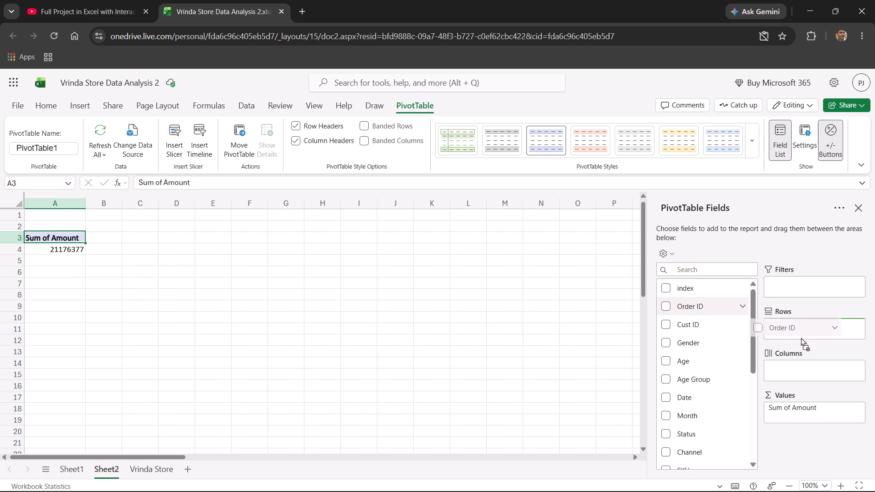
left_click_drag(801, 338, 814, 415)
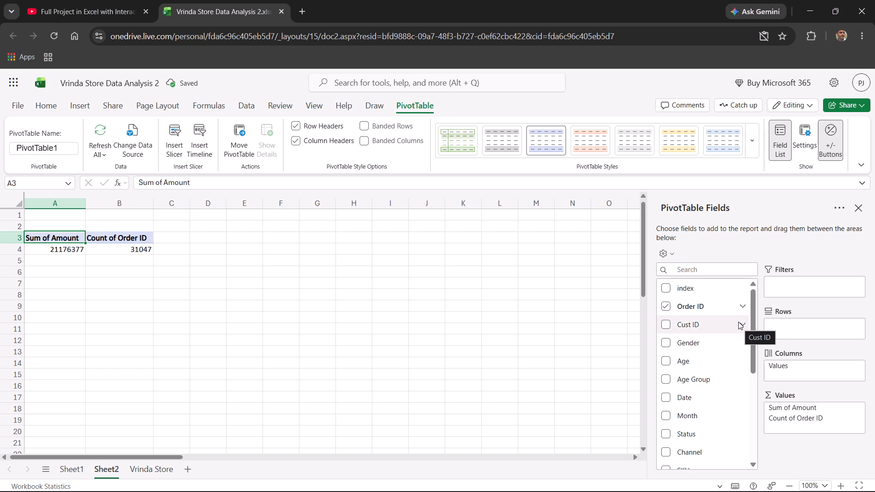
Add the Month field to the PivotTable's rows to break down order amounts and order counts by month.
scroll(699, 361, "down", 2)
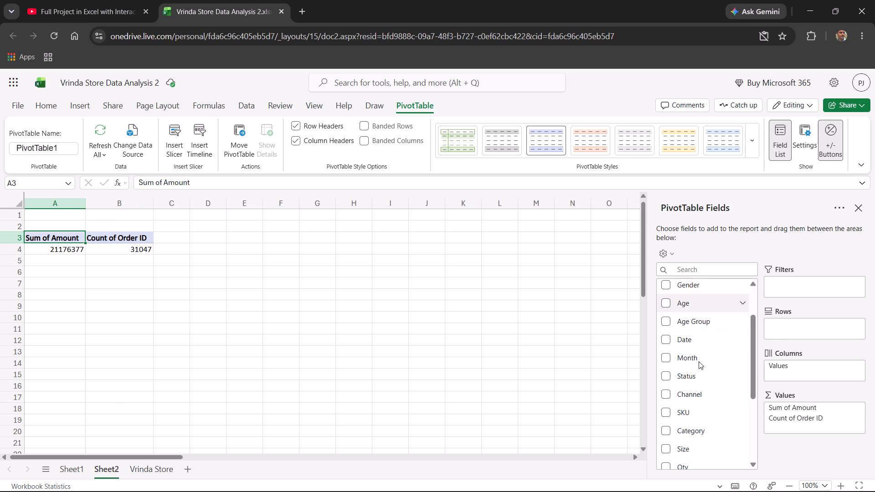
scroll(699, 361, "down", 5)
scroll(699, 361, "up", 2)
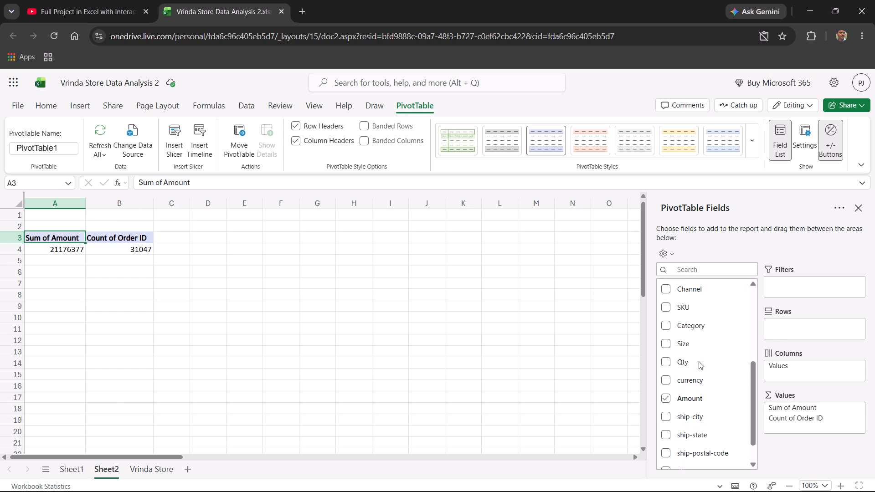
scroll(699, 361, "up", 4)
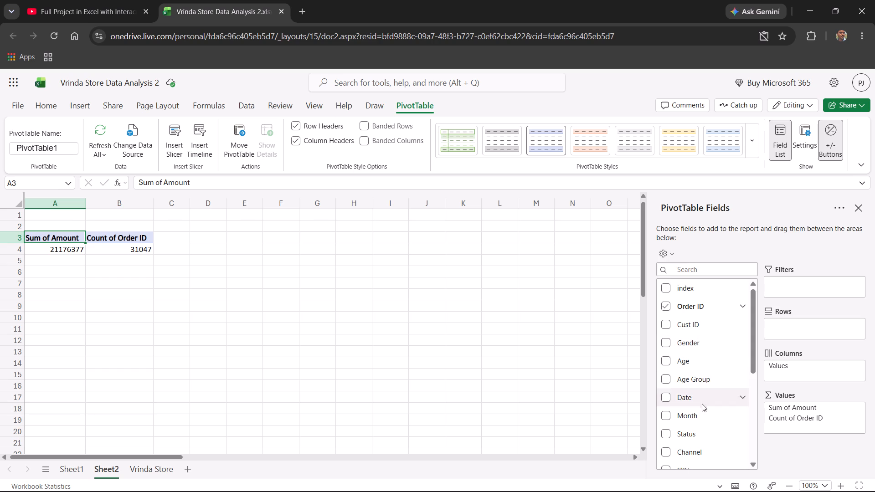
left_click_drag(706, 416, 814, 327)
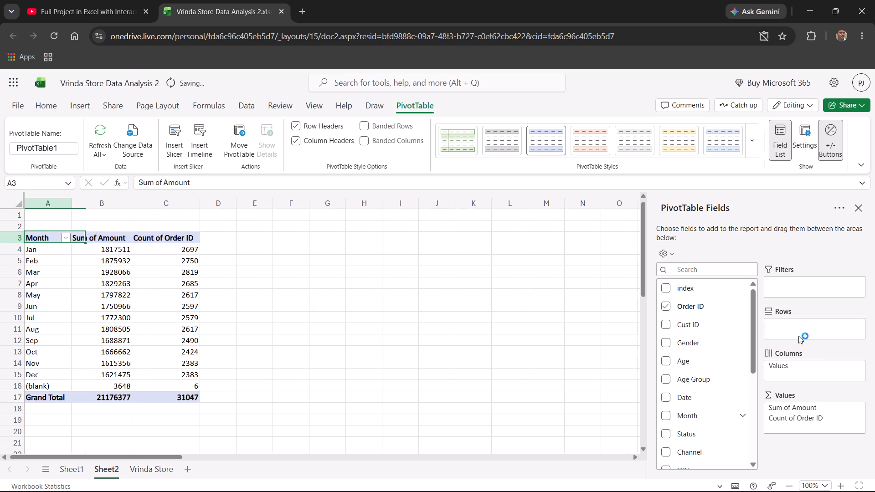
Examine the monthly PivotTable together with its field list and the options of the fields pane.
left_click(394, 373)
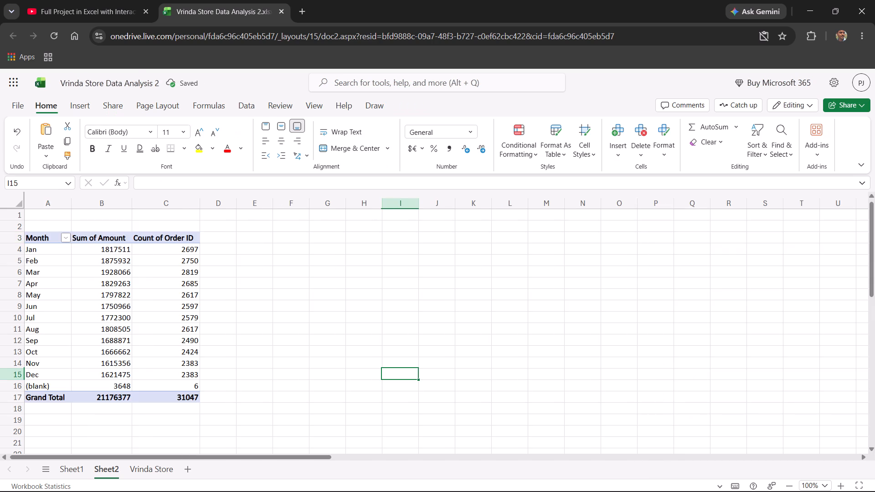
left_click(180, 352)
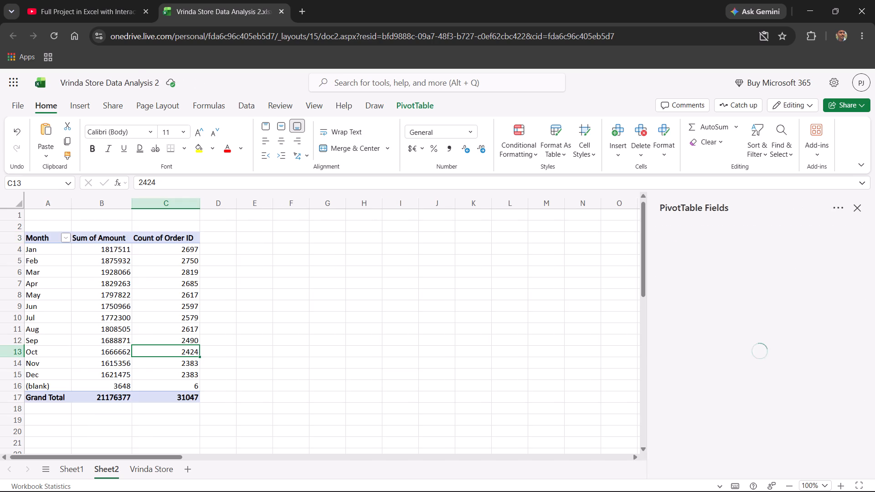
scroll(772, 401, "down", 6)
scroll(759, 447, "down", 7)
scroll(721, 448, "down", 4)
scroll(721, 447, "up", 2)
scroll(721, 443, "down", 1)
scroll(721, 436, "up", 7)
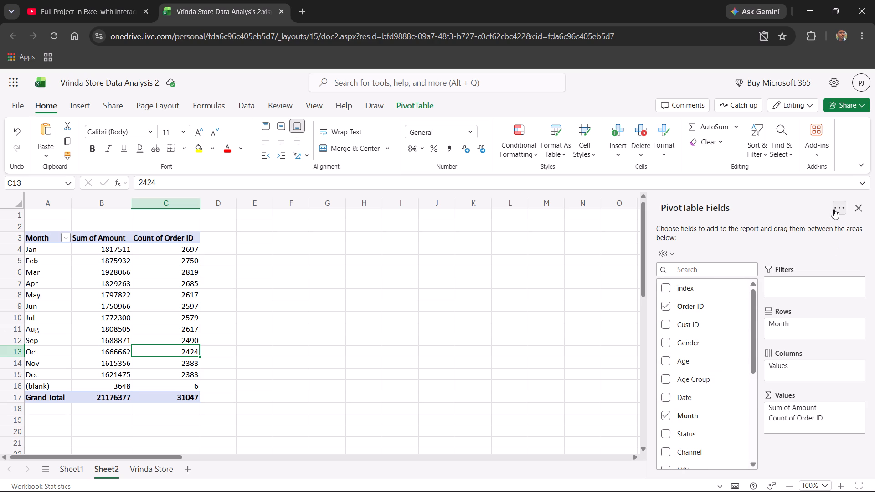
left_click(834, 209)
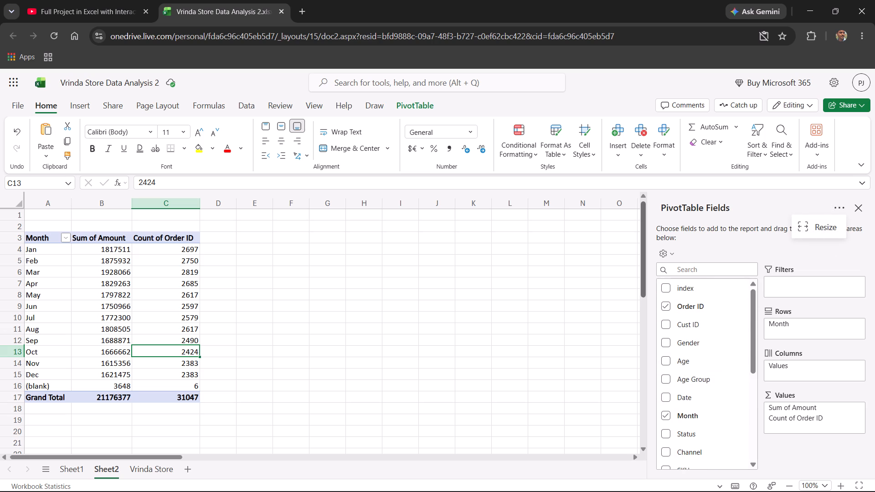
left_click(365, 291)
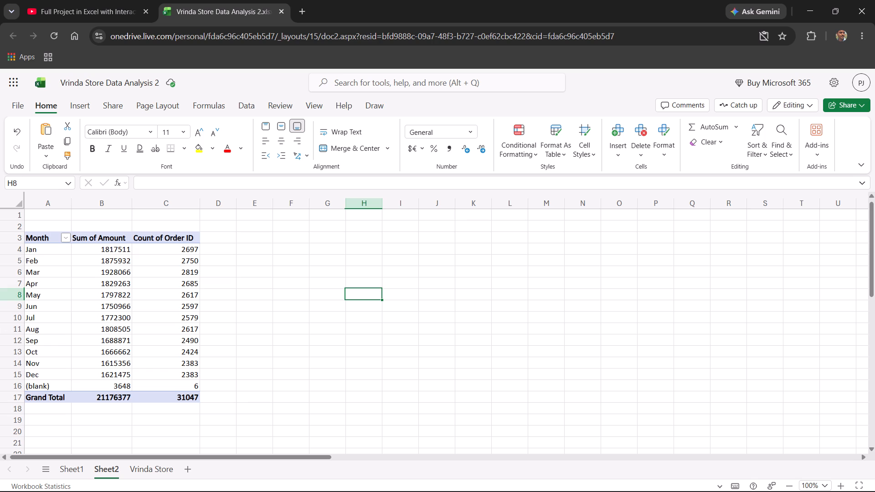
Filter the PivotTable's Month rows to exclude the (blank) entry.
left_click(103, 313)
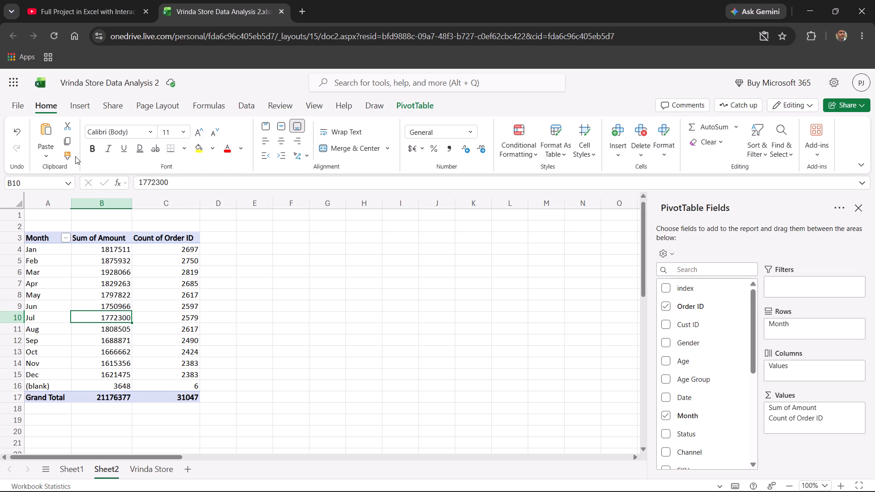
left_click(67, 239)
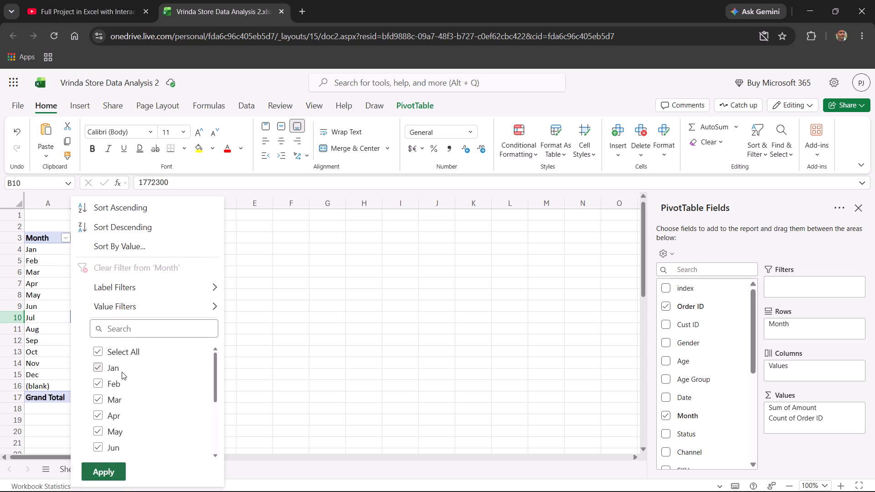
scroll(122, 372, "down", 4)
left_click(98, 451)
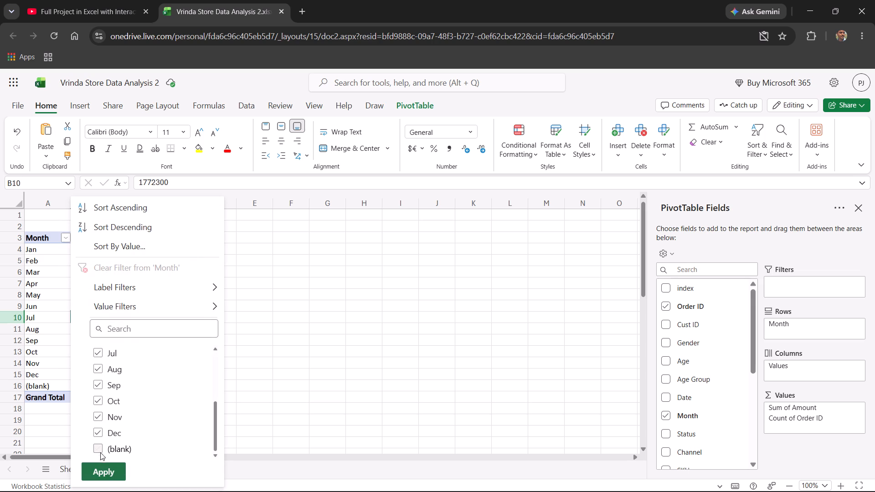
left_click(111, 469)
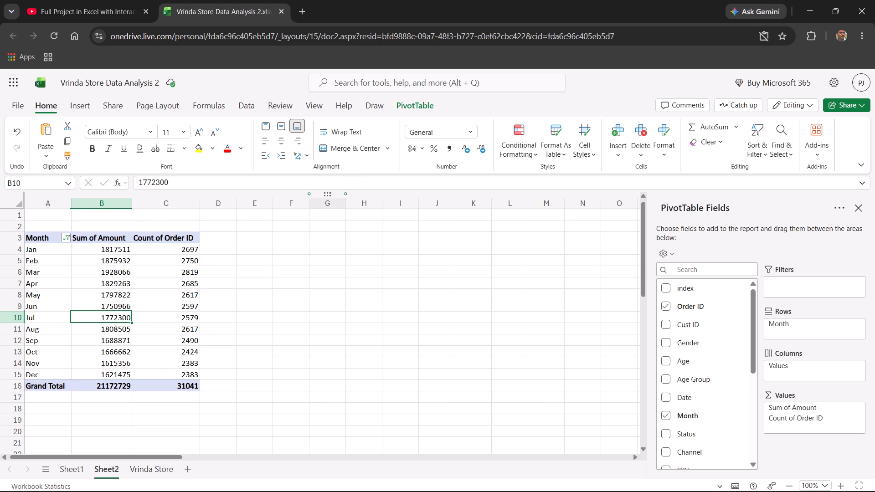
Examine the full list of PivotTable fields and the options of the fields pane.
left_click(175, 301)
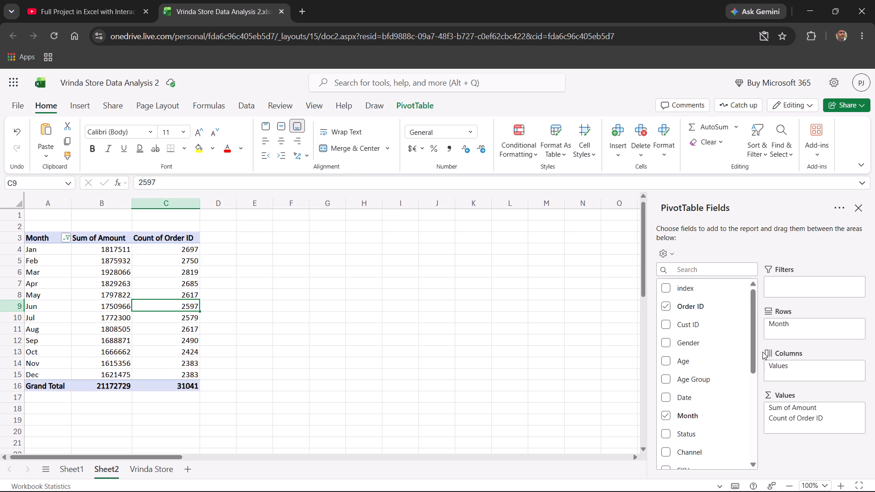
scroll(757, 348, "down", 8)
scroll(845, 376, "down", 4)
scroll(757, 459, "down", 5)
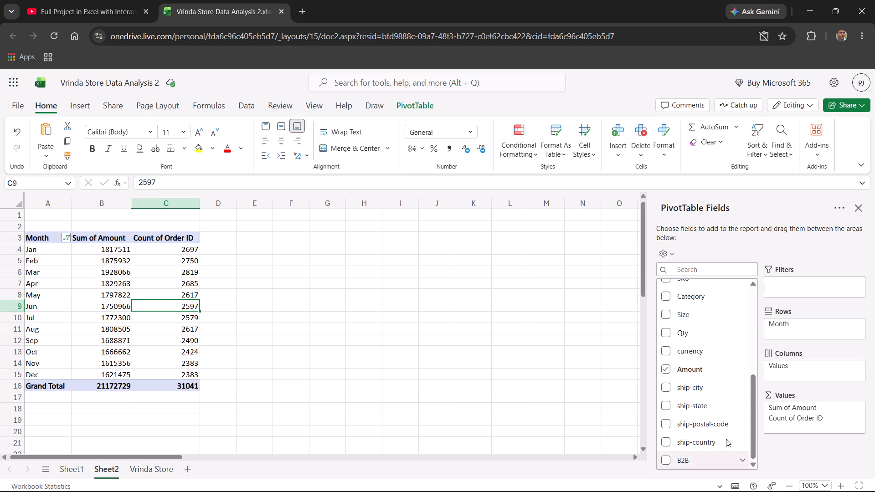
scroll(726, 438, "up", 9)
scroll(816, 272, "up", 4)
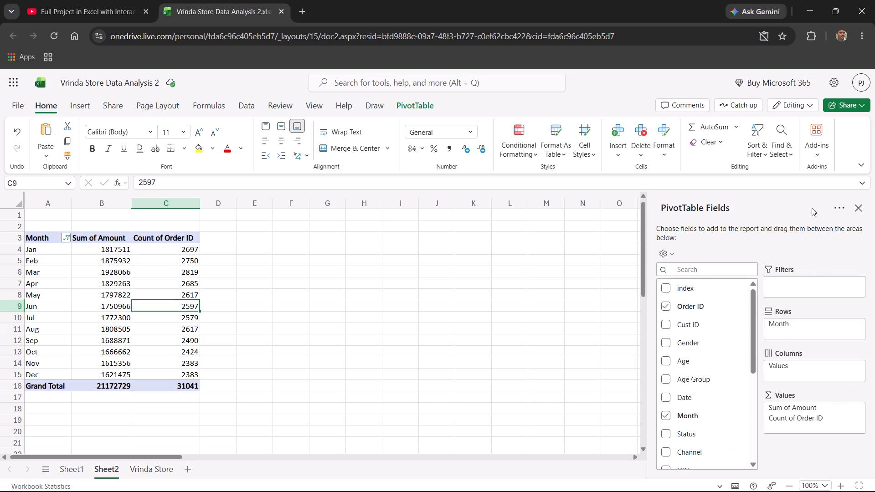
left_click(838, 208)
left_click(758, 226)
Search the available add-ins for "design", and leave the add-ins list without adding any.
left_click(814, 154)
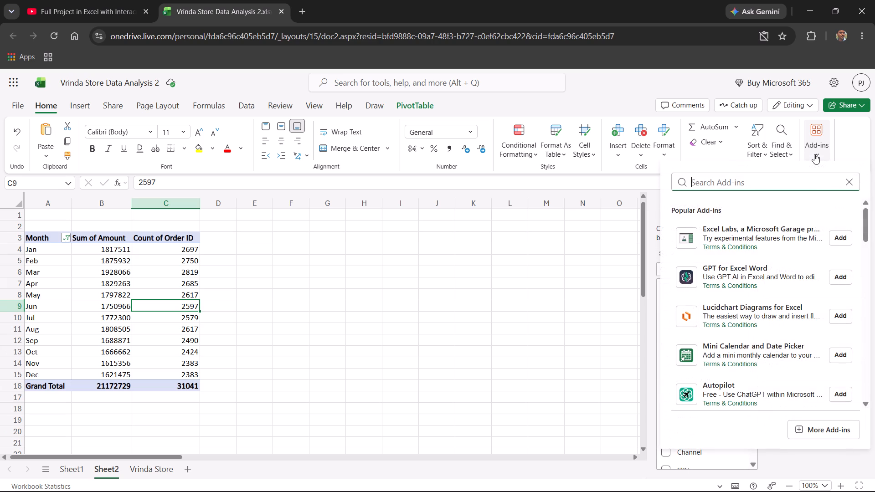
type("design")
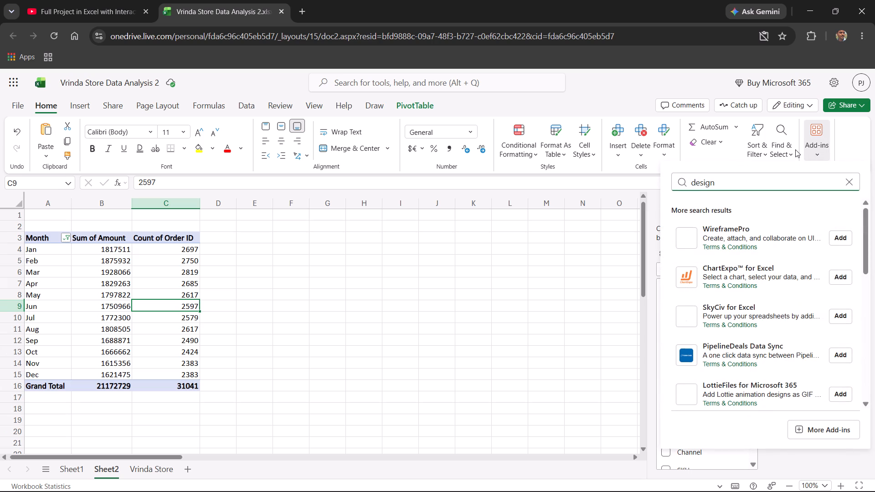
left_click(868, 167)
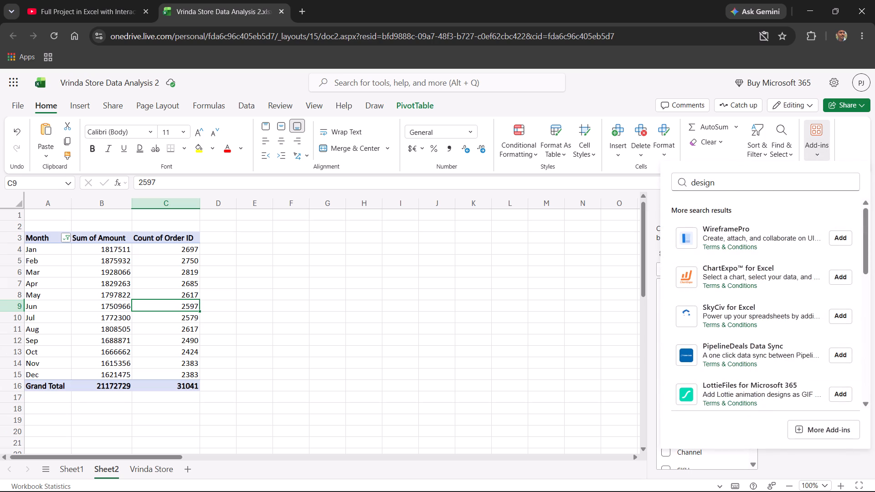
left_click(858, 178)
left_click(843, 185)
left_click(834, 139)
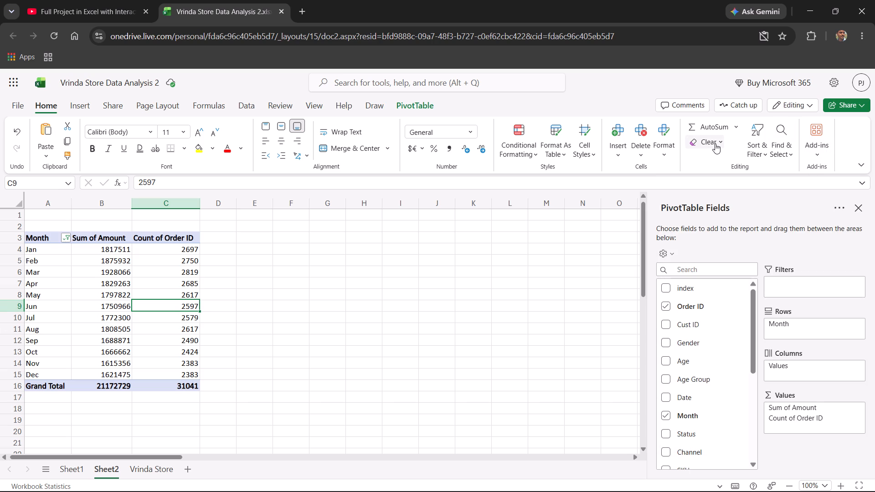
Open the cell formatting options and view the alignment settings.
left_click(665, 152)
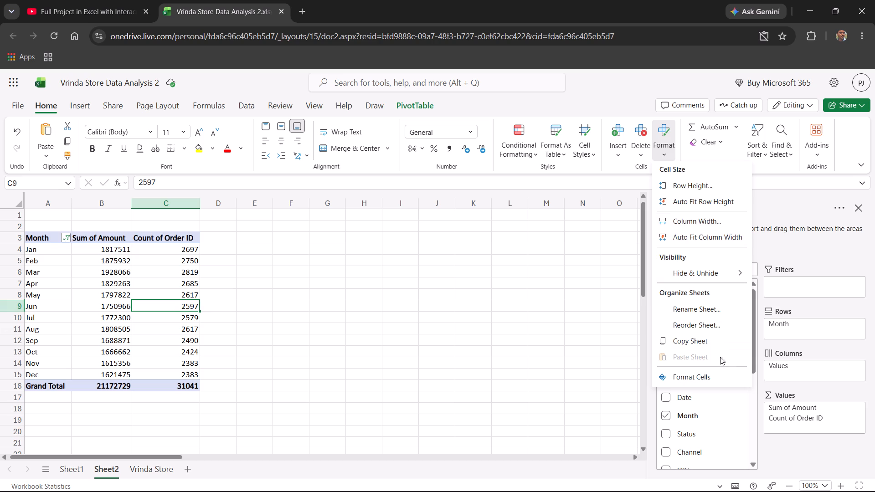
left_click(716, 376)
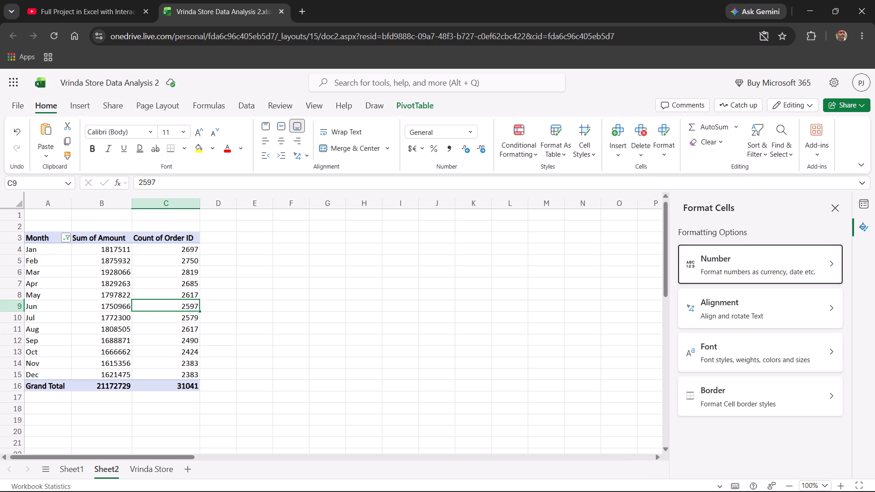
left_click(777, 307)
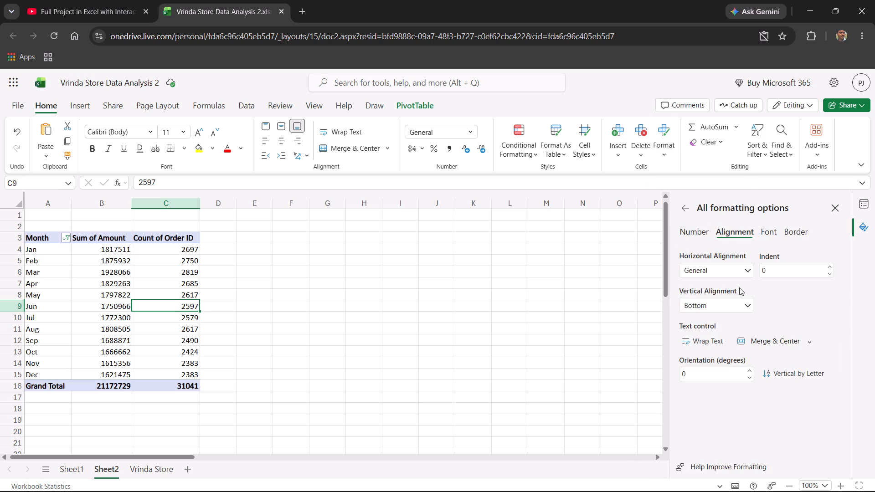
left_click(546, 302)
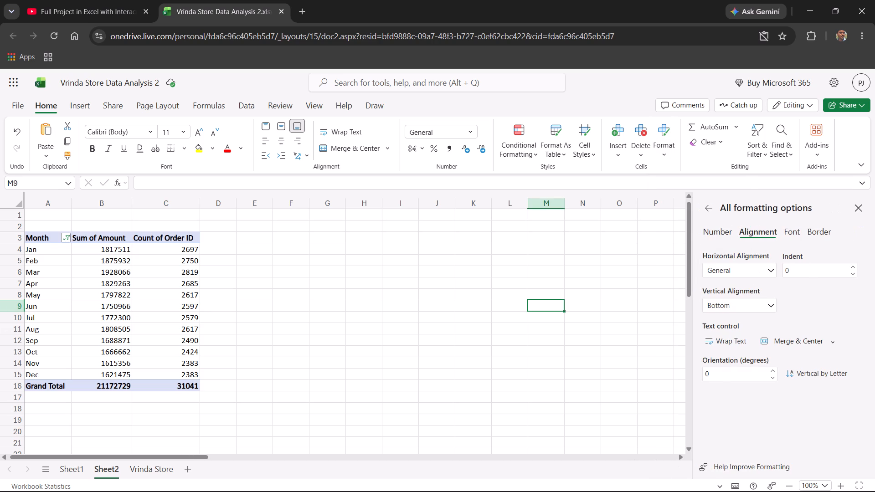
Centre the contents of the whole monthly PivotTable horizontally, from the Month header through the Grand Total row.
left_click_drag(26, 233, 190, 390)
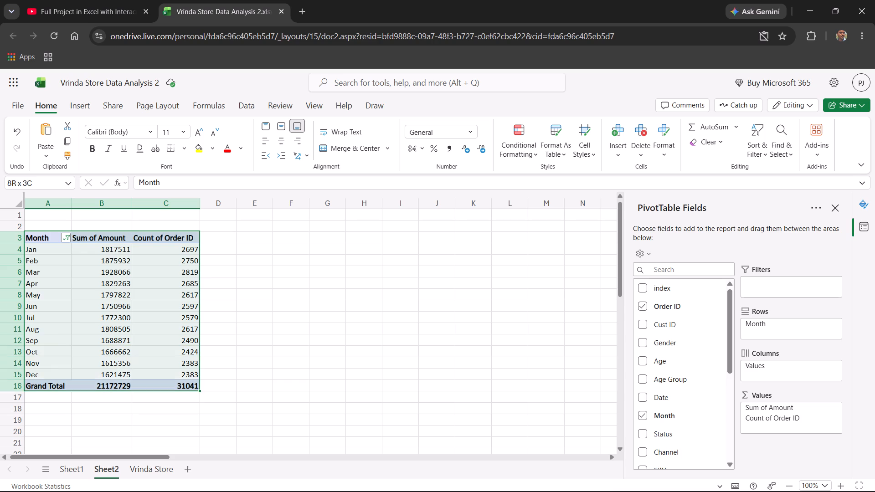
left_click_drag(190, 390, 190, 394)
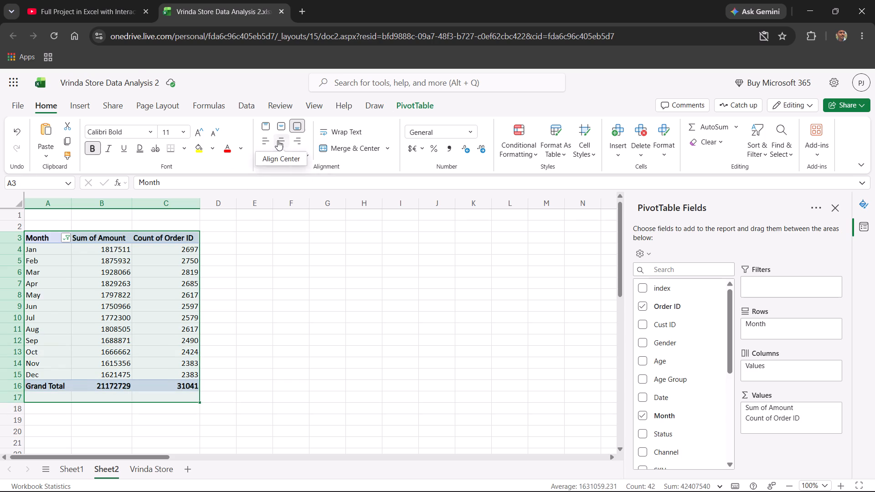
left_click(278, 140)
left_click(287, 256)
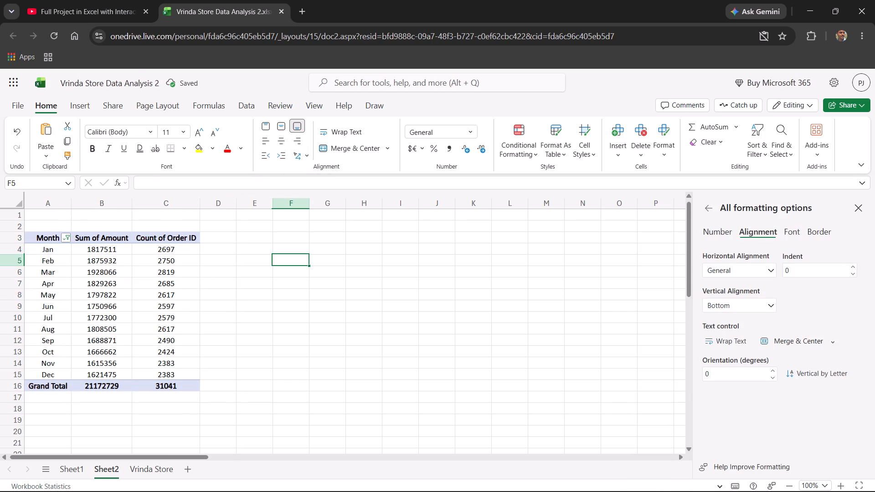
Examine the rest of the PivotTable's fields and the number format categories offered for the March order count cell.
left_click(178, 273)
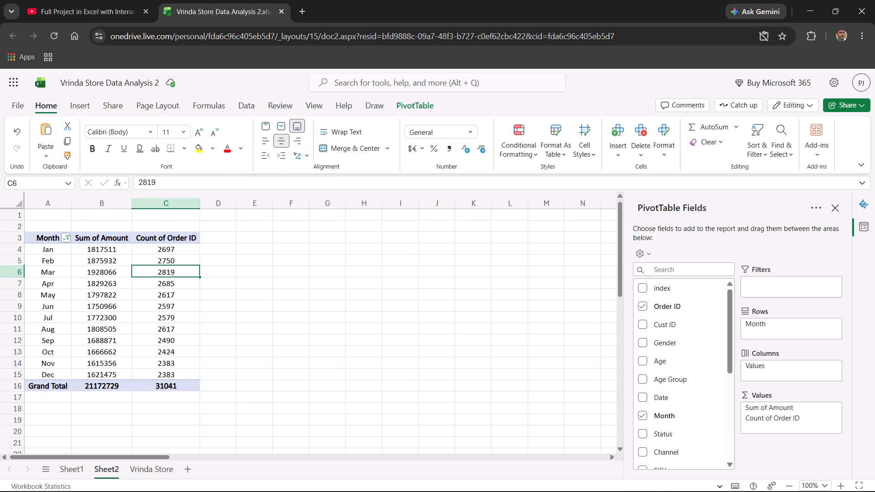
scroll(708, 369, "down", 6)
scroll(755, 392, "down", 6)
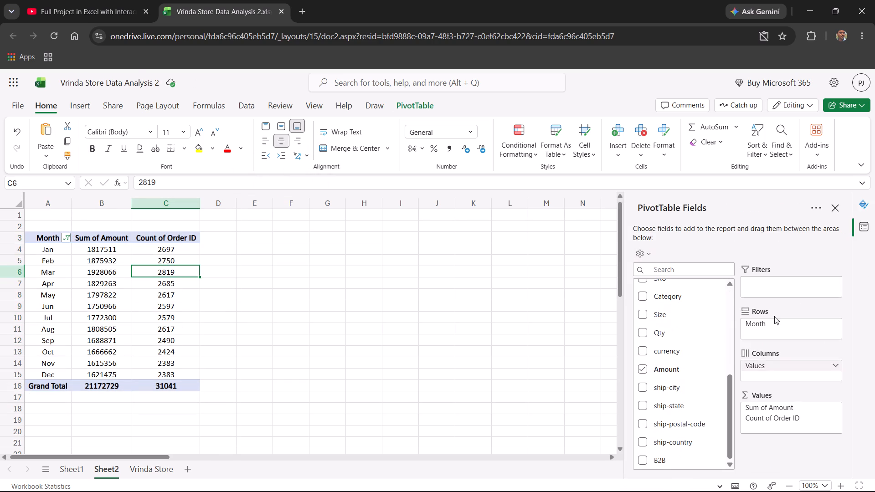
left_click(869, 200)
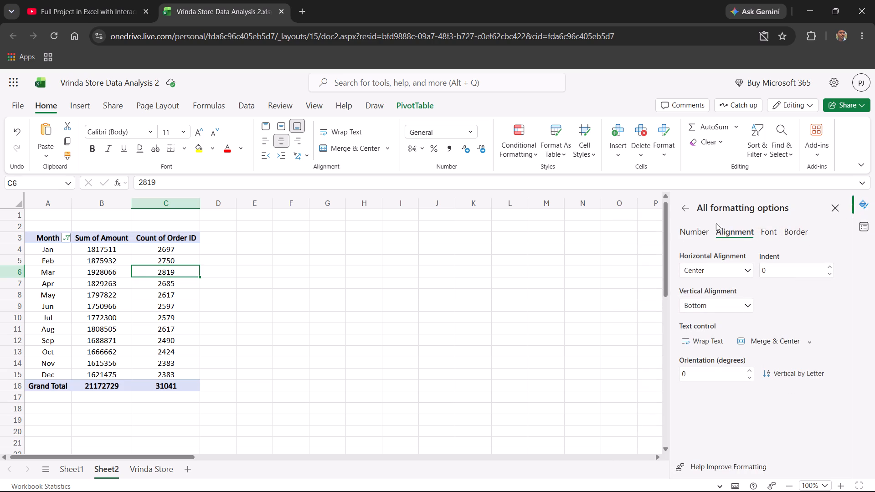
left_click(702, 229)
left_click(762, 285)
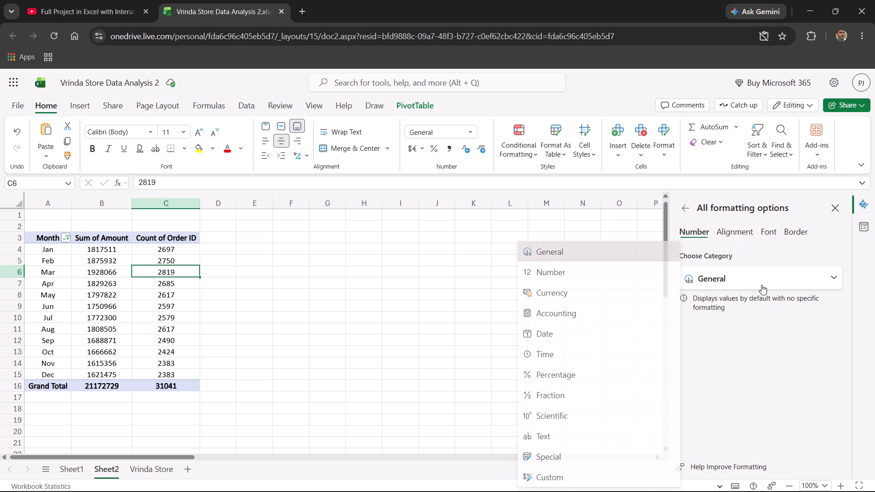
scroll(561, 364, "down", 3)
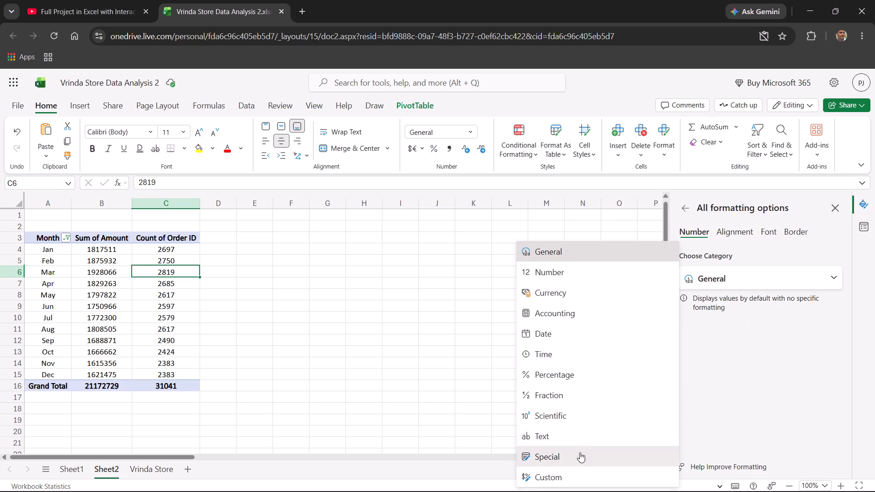
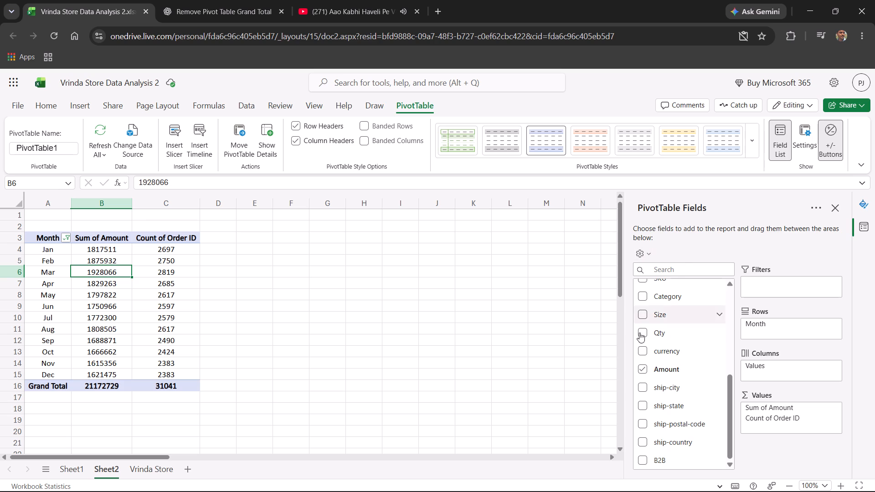
scroll(811, 150, "down", 4)
scroll(786, 149, "up", 4)
left_click(862, 166)
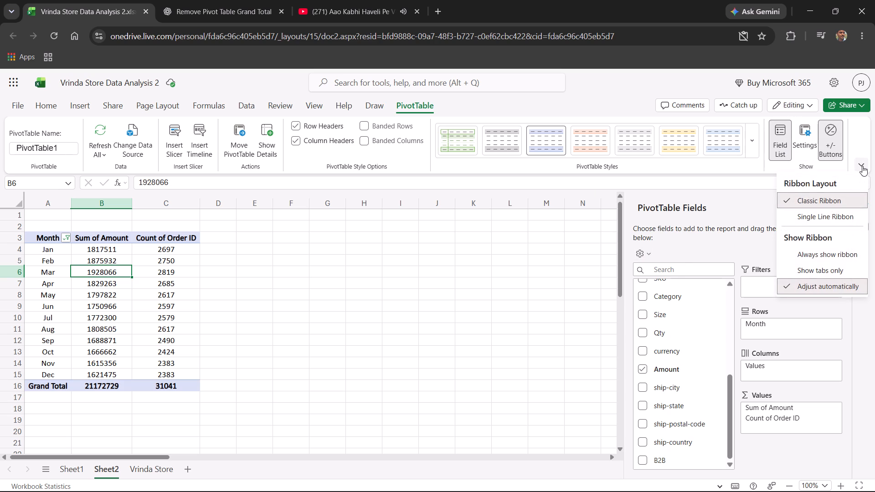
left_click(862, 166)
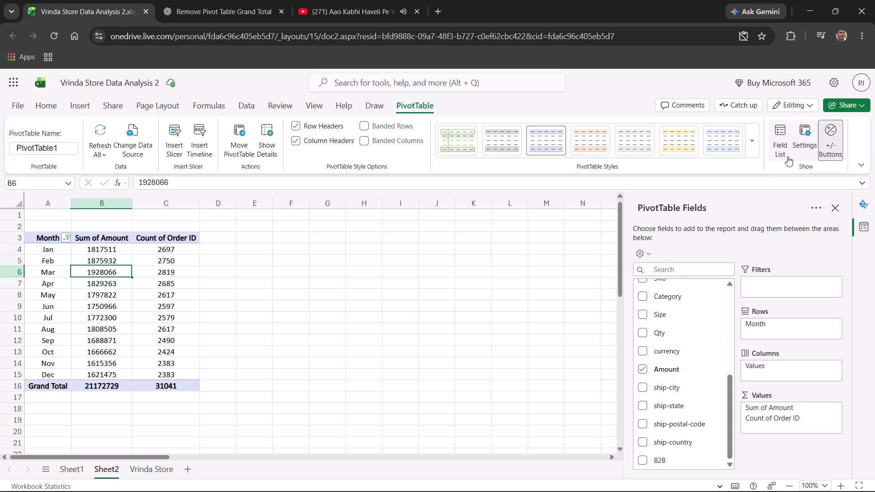
left_click_drag(166, 456, 246, 460)
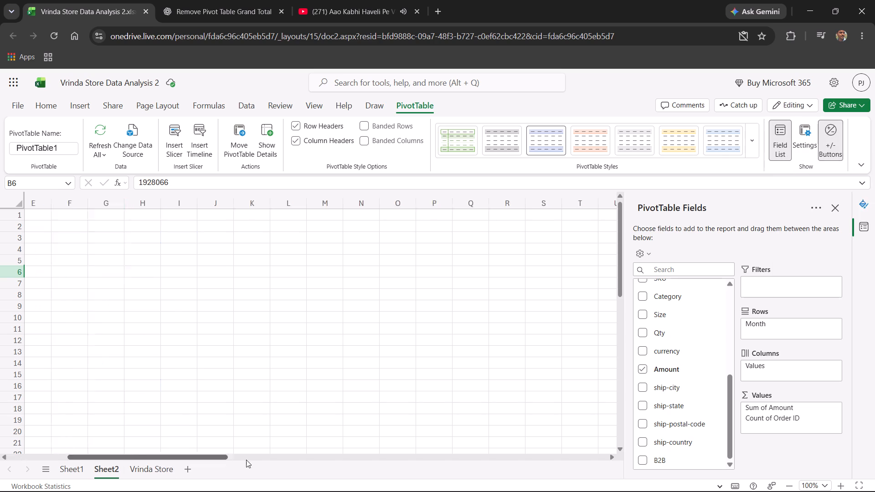
left_click_drag(246, 460, 71, 441)
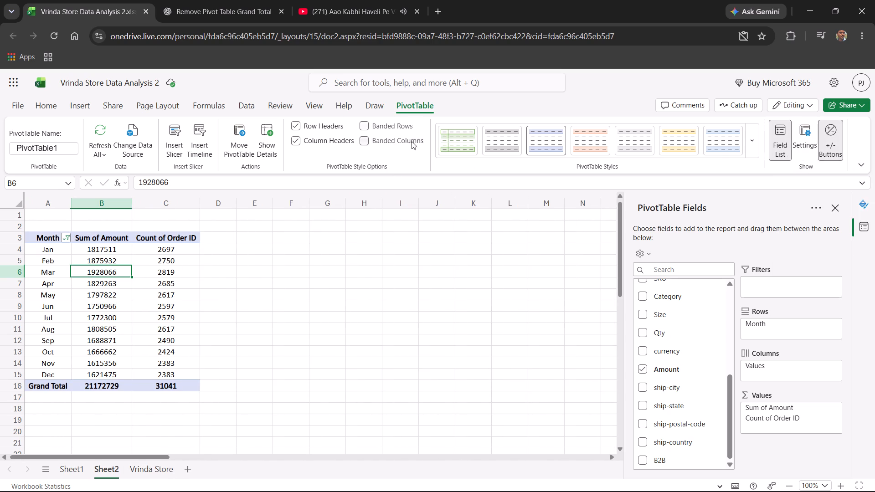
left_click(751, 141)
left_click(751, 141)
Hide the PivotTable field list and close the cell formatting options pane.
left_click(778, 138)
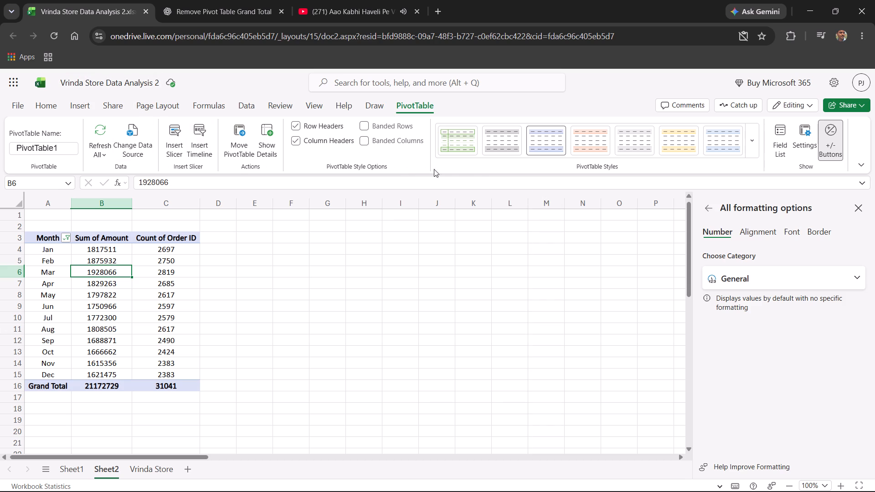
left_click(853, 210)
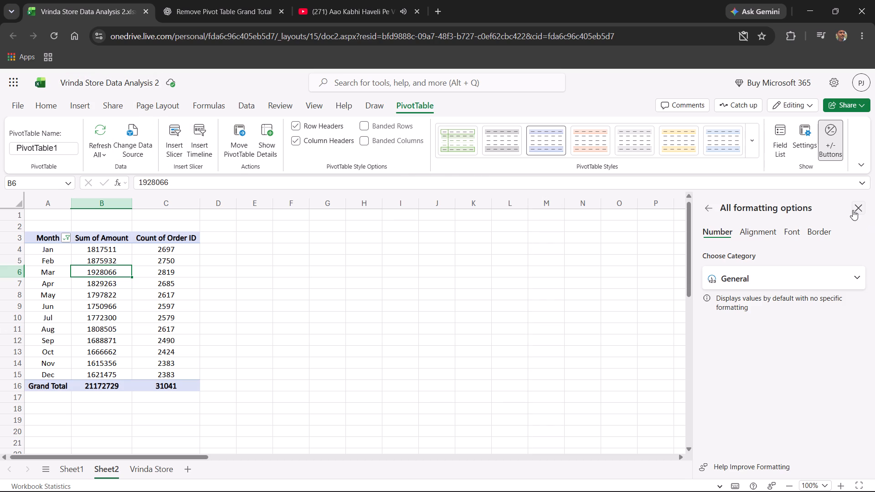
left_click(857, 209)
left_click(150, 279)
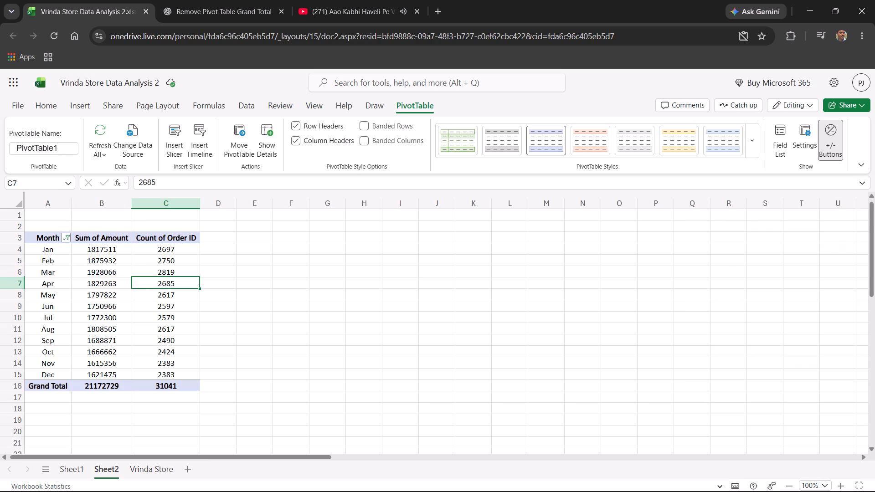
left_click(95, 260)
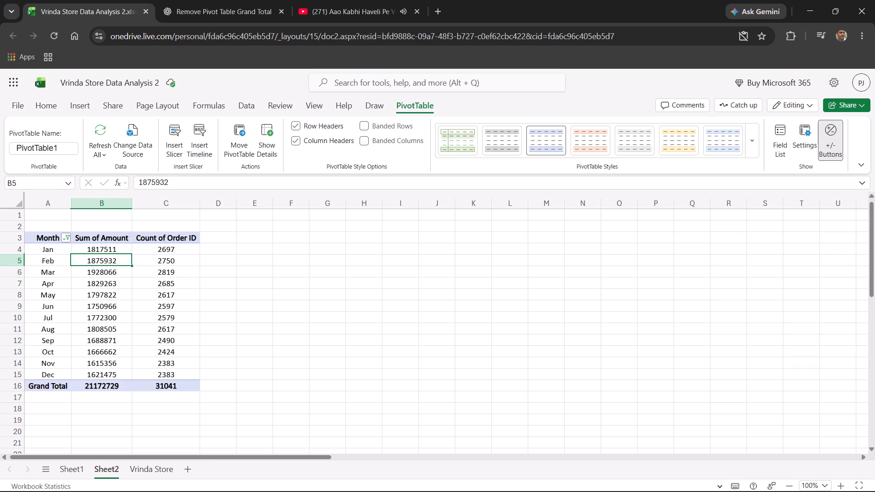
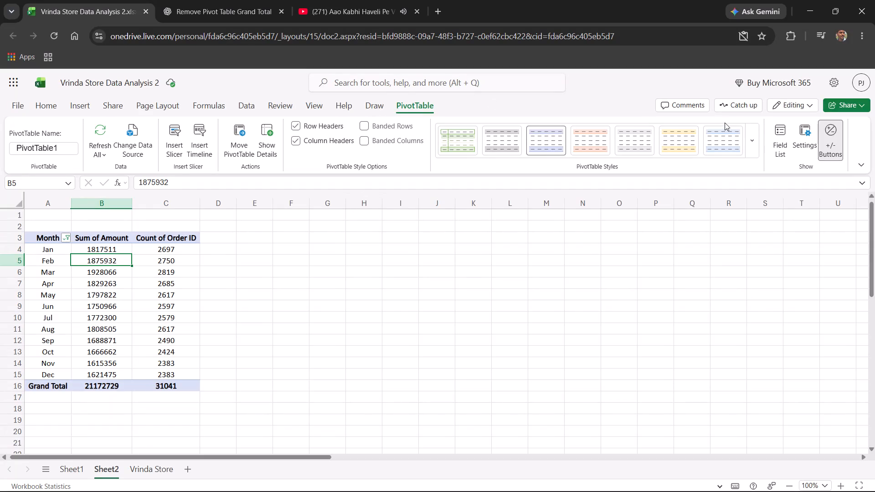
Check the accessibility settings and the cell number formatting options for a way to turn off the PivotTable's grand total.
left_click(839, 80)
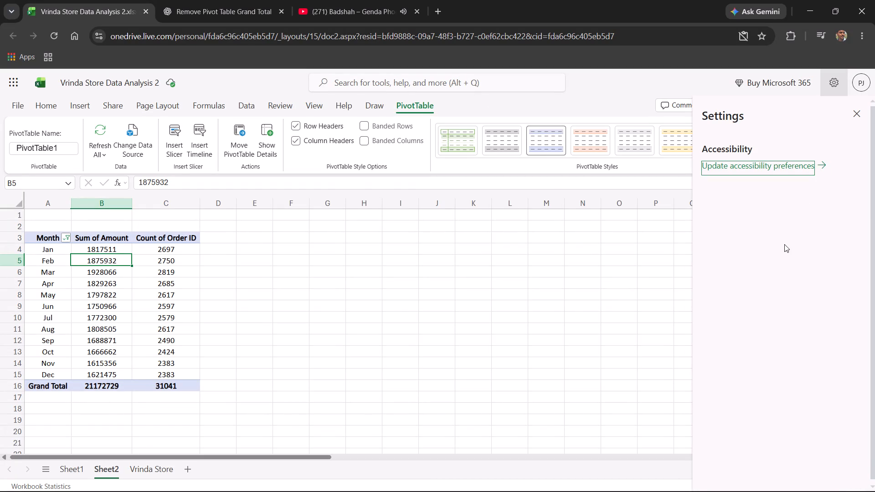
left_click(767, 161)
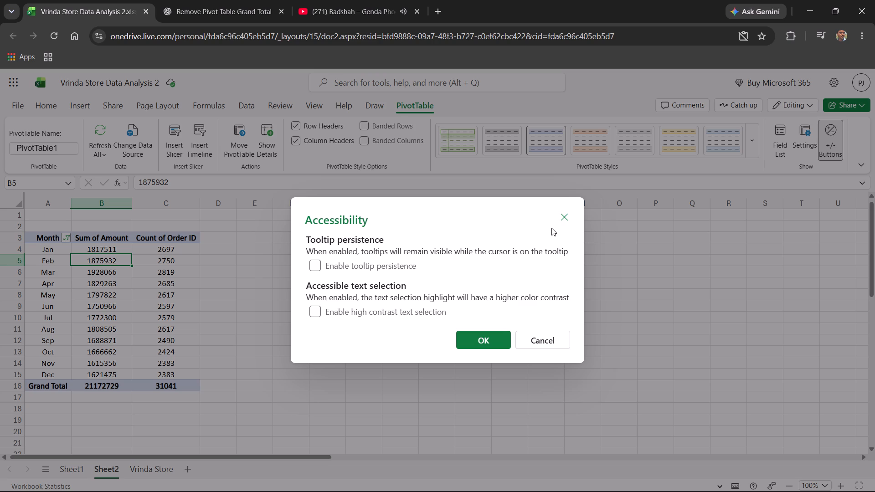
left_click(566, 218)
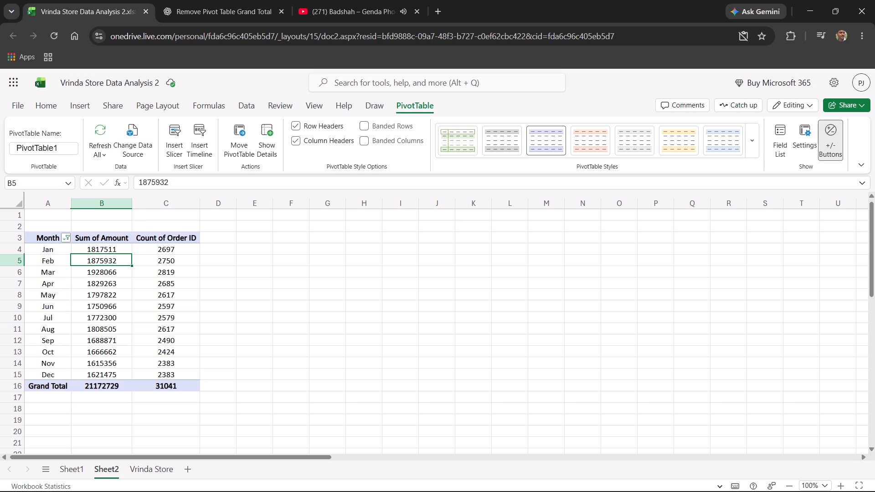
right_click(129, 340)
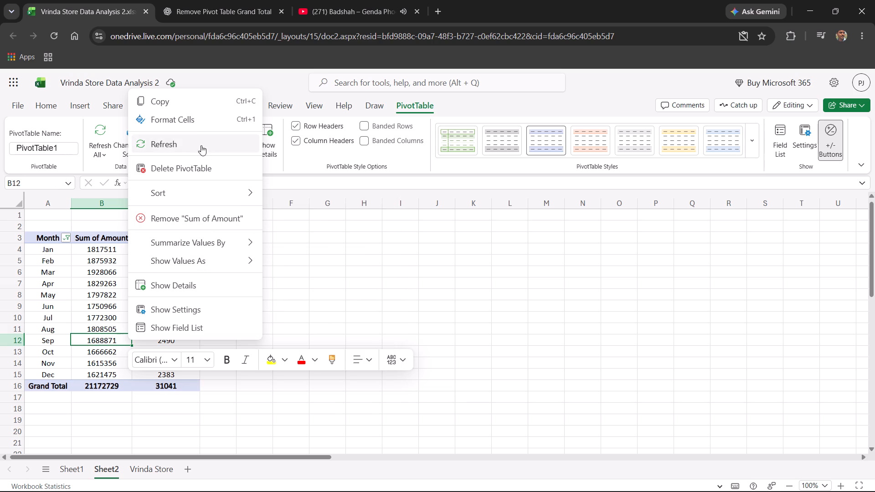
left_click(198, 119)
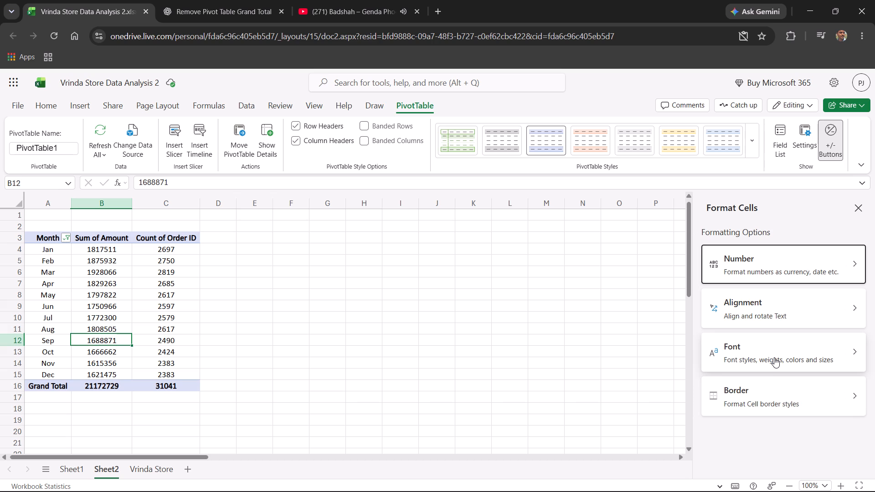
left_click(788, 280)
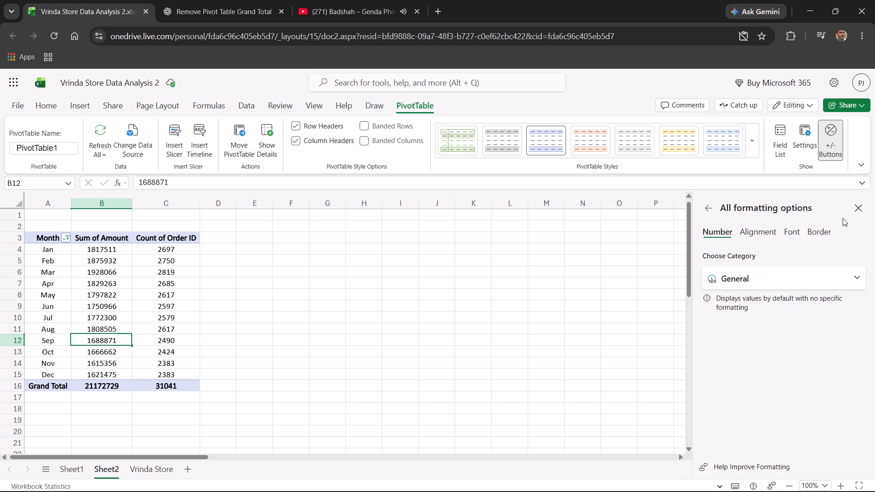
left_click(860, 207)
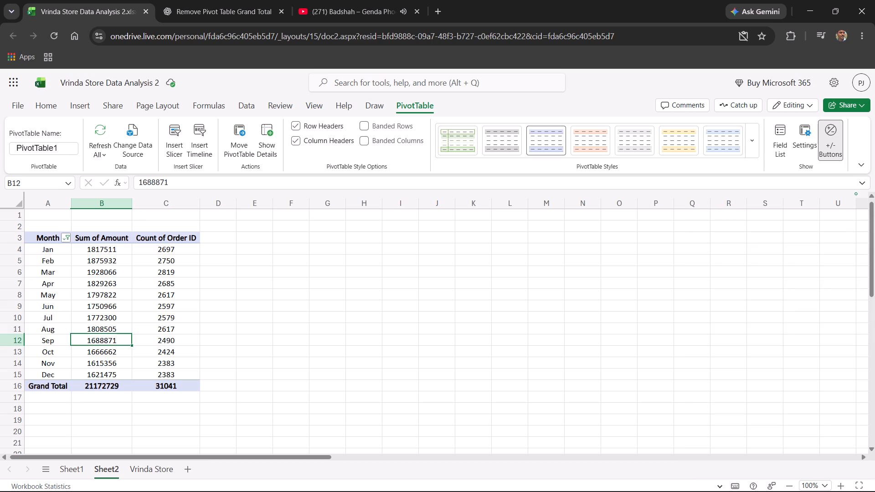
Remove the Grand Total row from the monthly PivotTable on Sheet2.
left_click(73, 390)
right_click(73, 390)
left_click(53, 385)
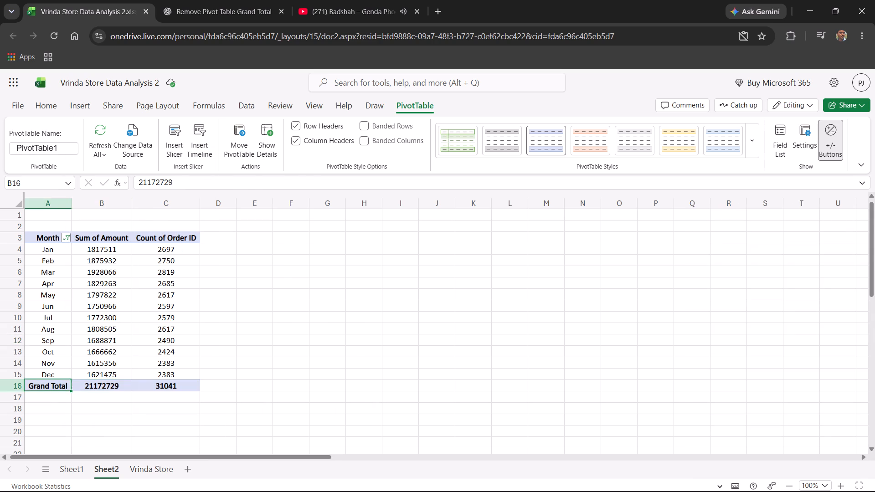
left_click(53, 385)
right_click(53, 385)
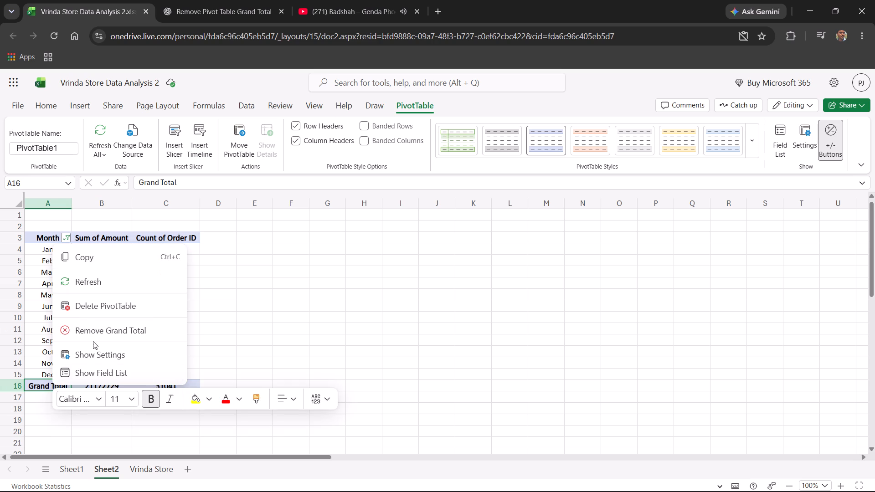
left_click(112, 335)
left_click(282, 379)
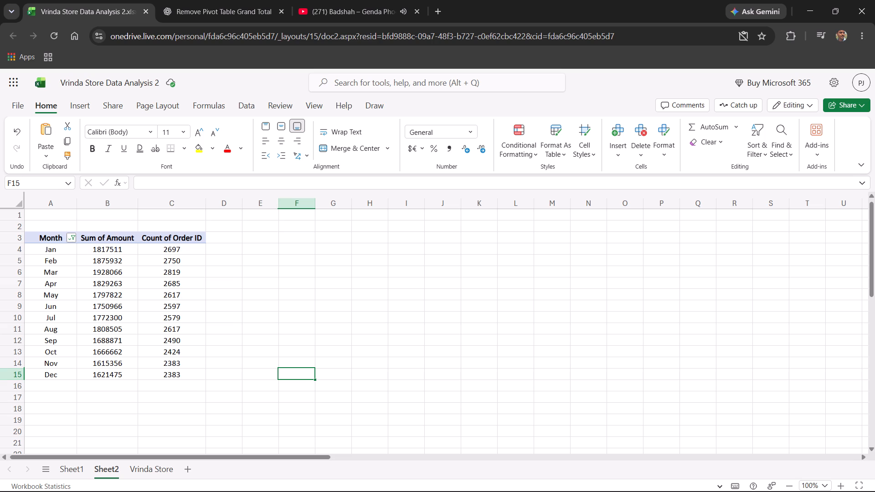
Select the whole PivotTable, A3:C15, and search the workbook's tools for "pivottable analysis", dismissing any interruption.
left_click_drag(43, 237, 167, 369)
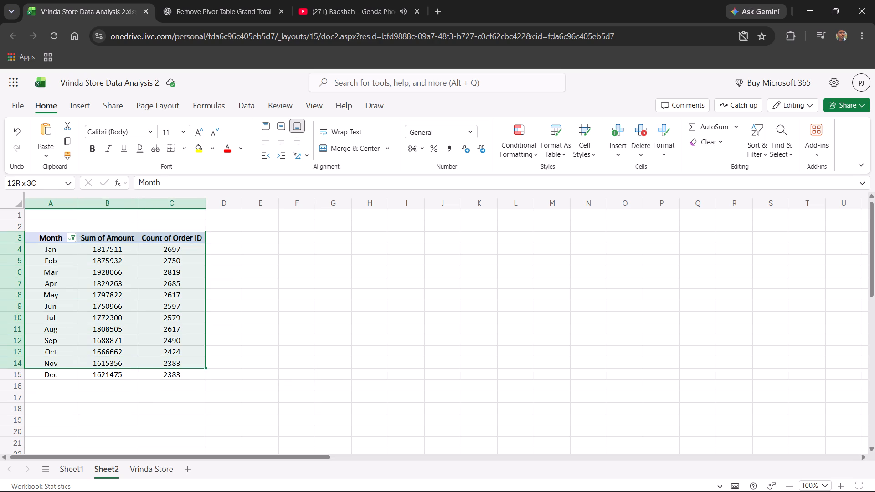
left_click_drag(167, 369, 169, 374)
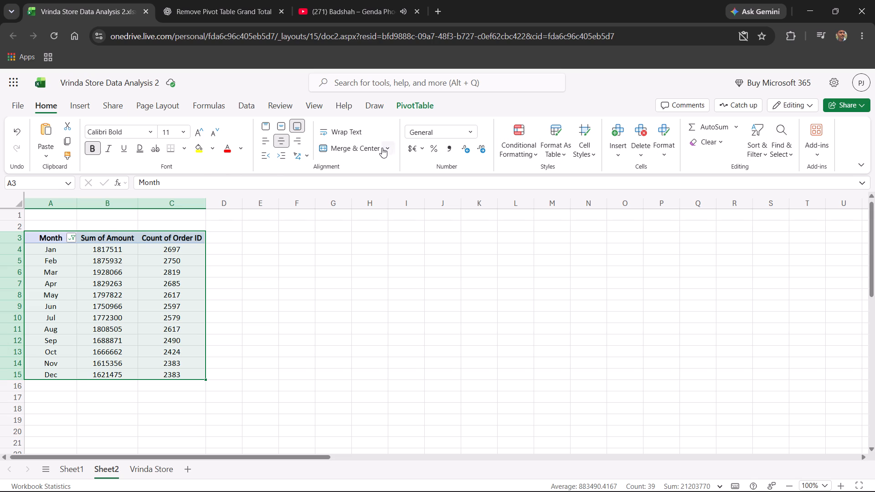
left_click(88, 102)
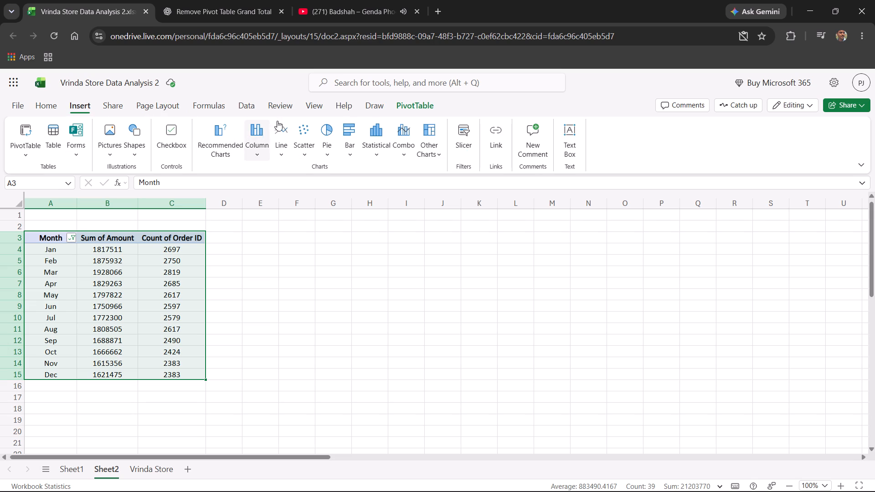
left_click(365, 105)
left_click(391, 100)
left_click(400, 88)
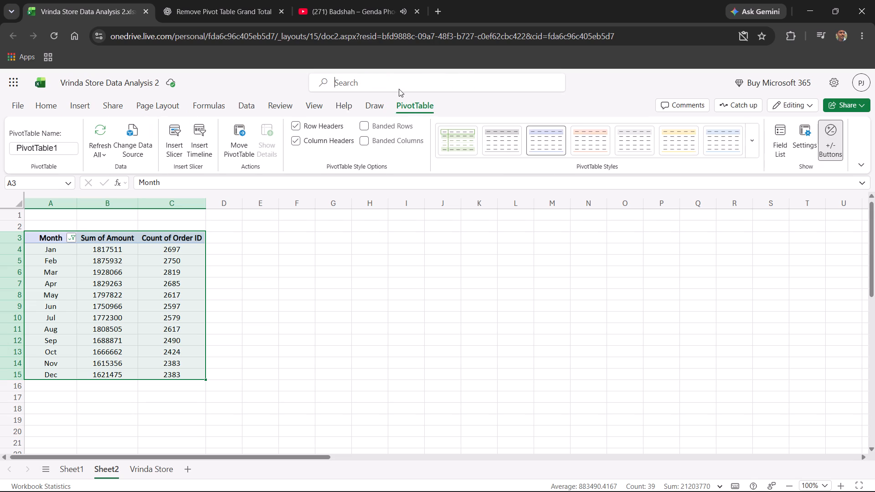
type("pivot")
type("table")
key("space")
type("anal")
type("ysis")
key("Return")
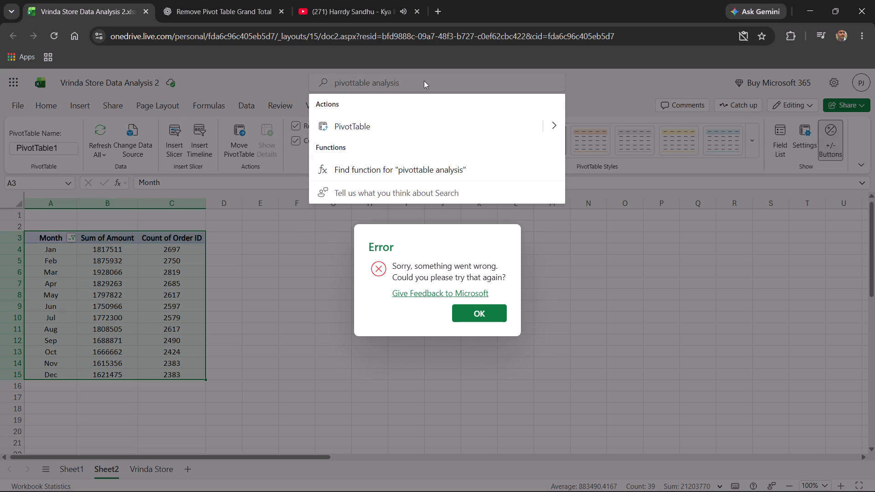
left_click(552, 128)
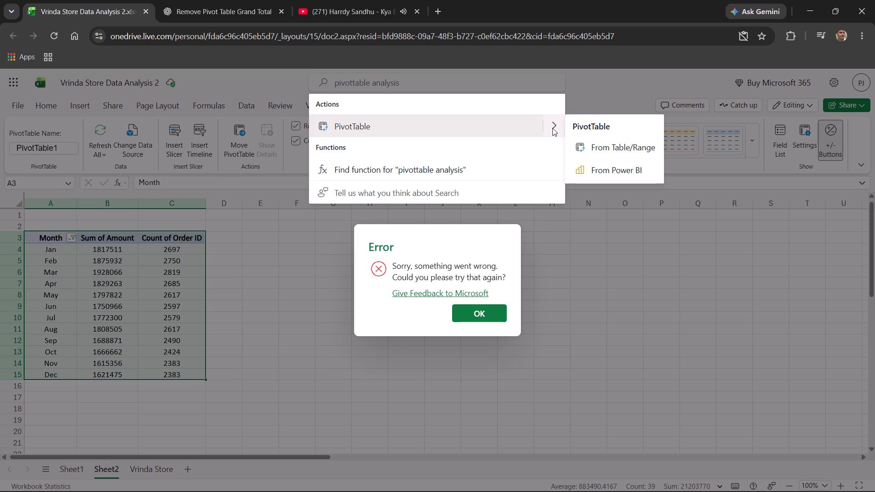
left_click(589, 79)
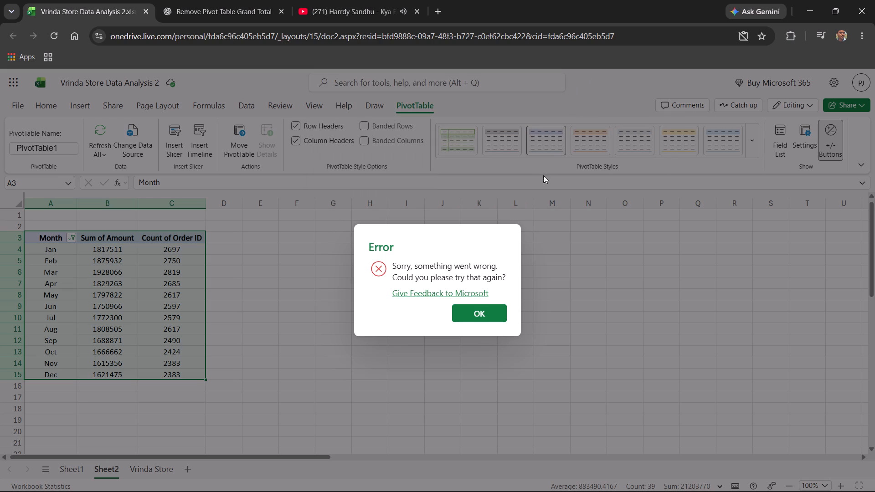
left_click(494, 320)
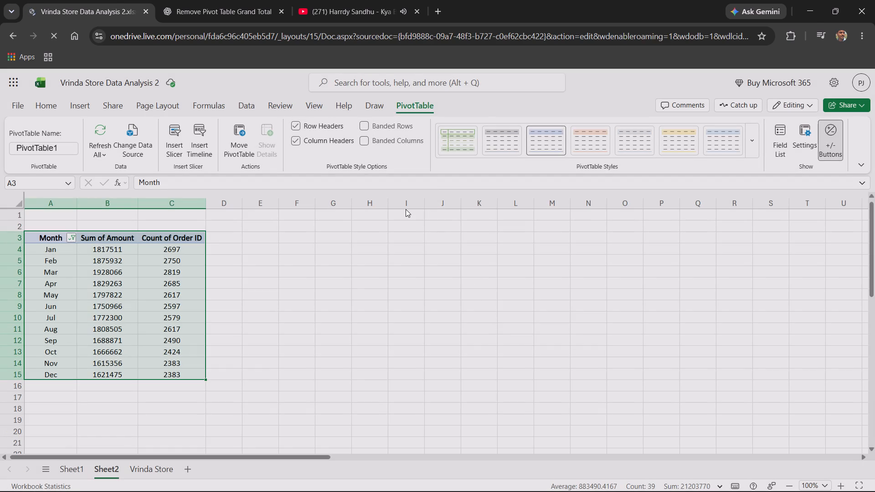
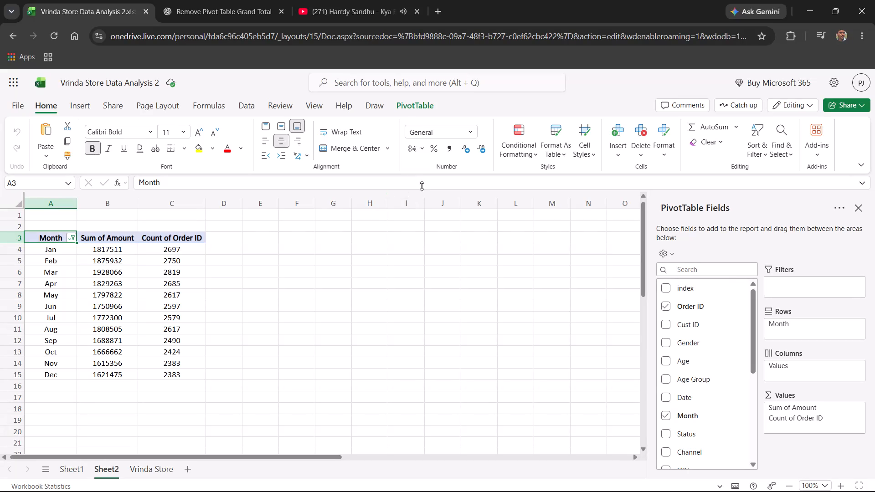
Switch to YouTube, pause the music video that is playing, and return to the Vrinda Store Data Analysis 2 workbook.
left_click(368, 0)
left_click(340, 221)
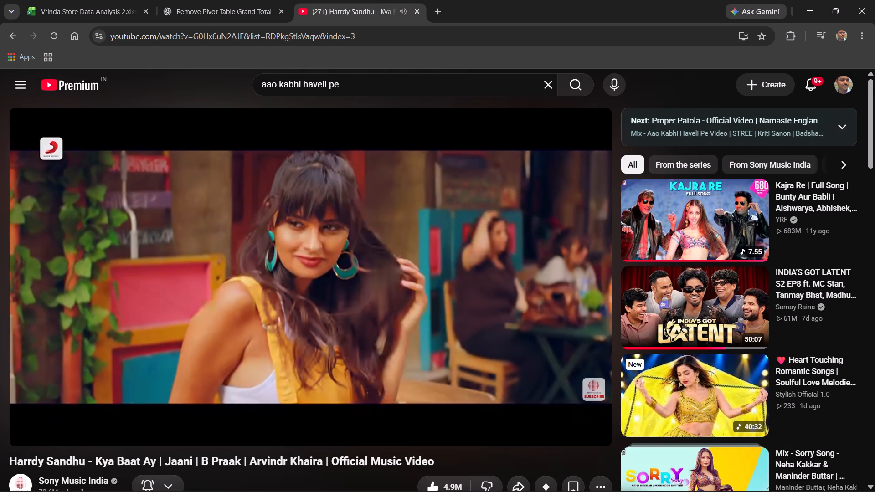
left_click(80, 7)
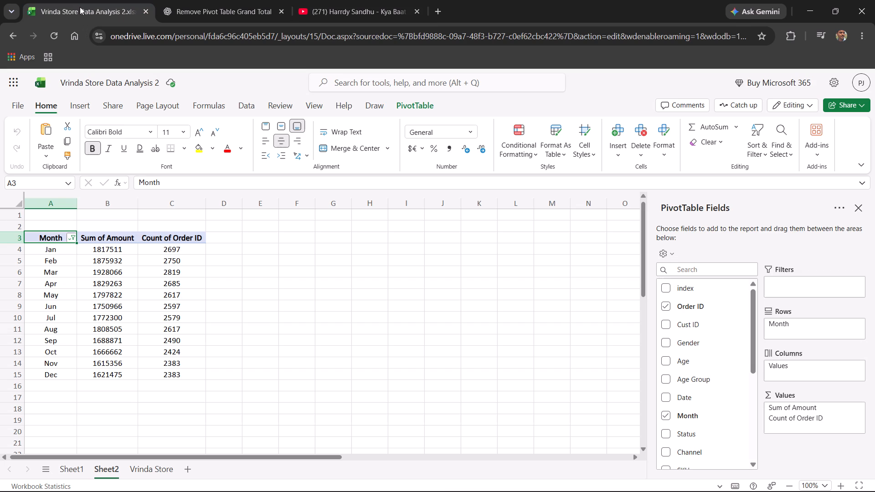